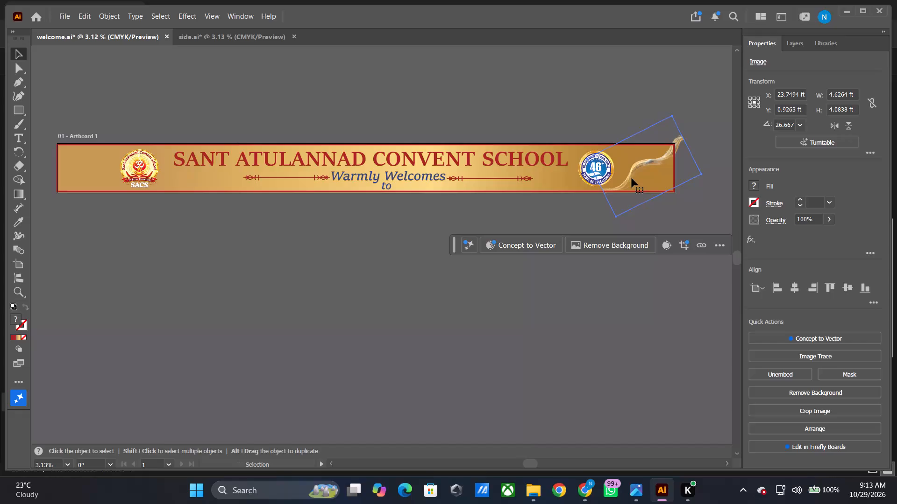
# Rotate the golden ribbon image beside the 46-year emblem to about 29.8°.
pyautogui.click(621, 96)
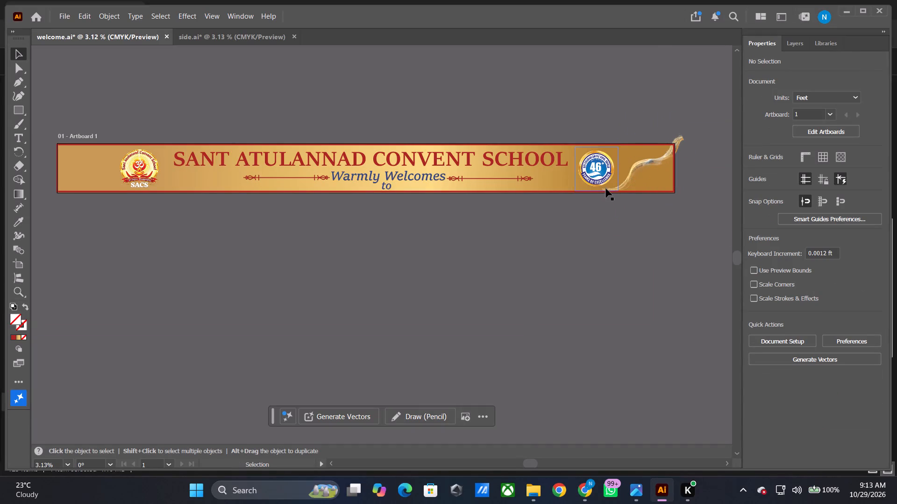
pyautogui.click(638, 172)
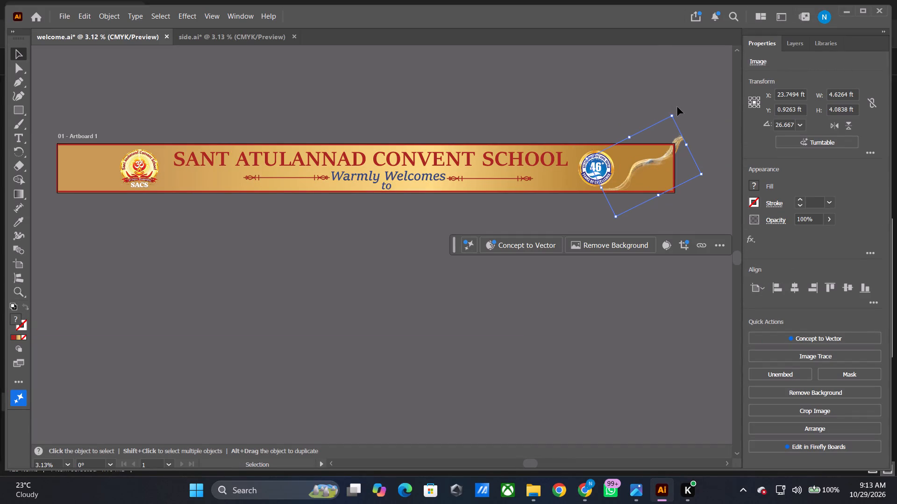
pyautogui.click(672, 112)
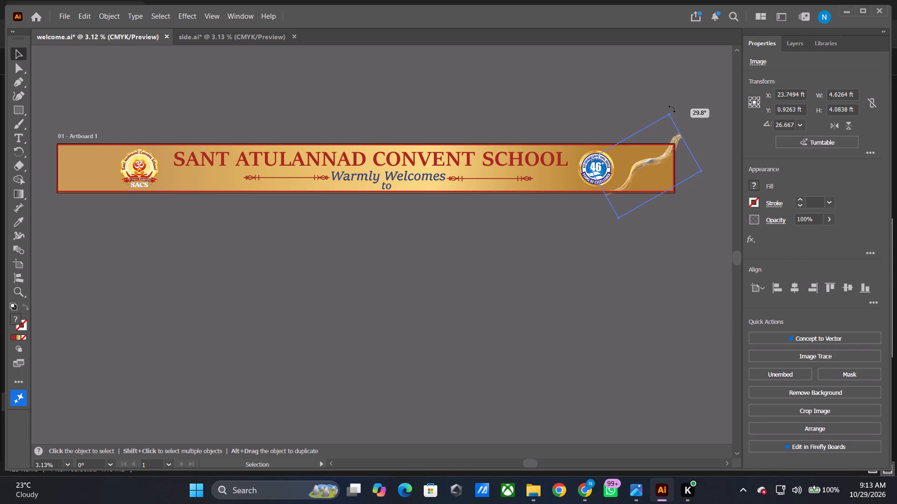
pyautogui.click(581, 111)
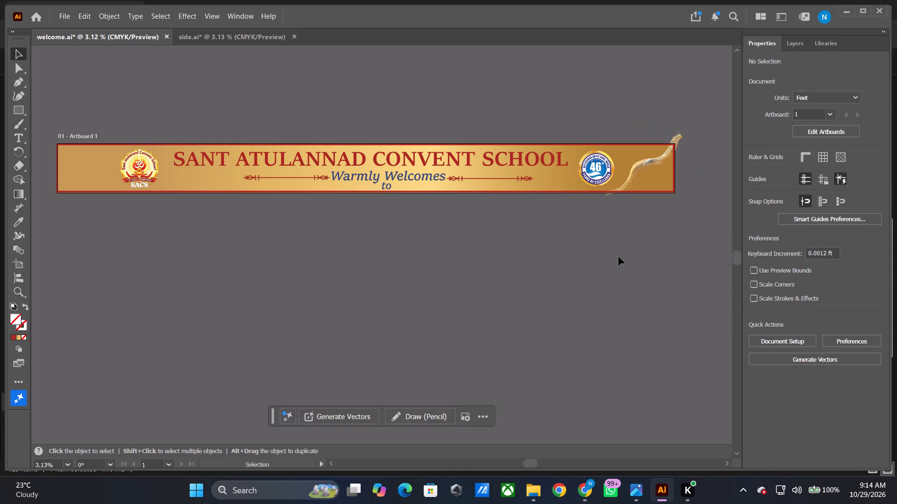
# Duplicate the golden ribbon image onto the banner's opposite end, by the SACS logo, at about X 1.15 ft, Y 0.93 ft.
pyautogui.press('space')
pyautogui.press('space')
pyautogui.press('space')
pyautogui.press('space')
pyautogui.moveTo(484, 258); pyautogui.dragTo(531, 260)
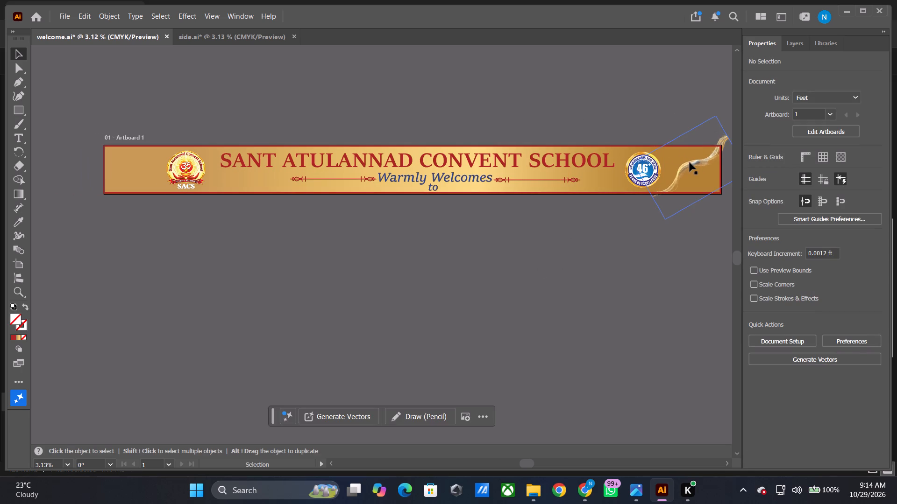
pyautogui.keyDown('alt'); pyautogui.moveTo(690, 162); pyautogui.dragTo(136, 164); pyautogui.keyUp('alt')
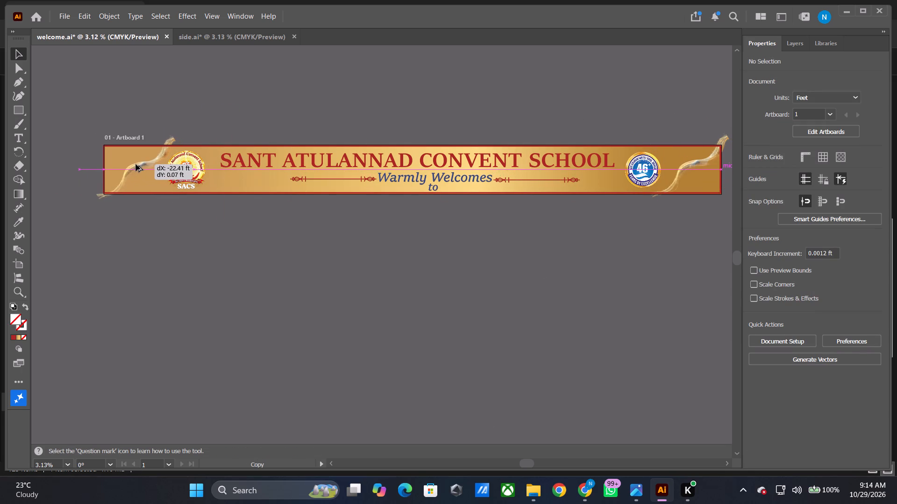
pyautogui.keyDown('alt'); pyautogui.moveTo(136, 164); pyautogui.dragTo(131, 163); pyautogui.keyUp('alt')
# Reflect the copied ribbon image across the vertical axis so it mirrors the original.
pyautogui.rightClick(139, 161)
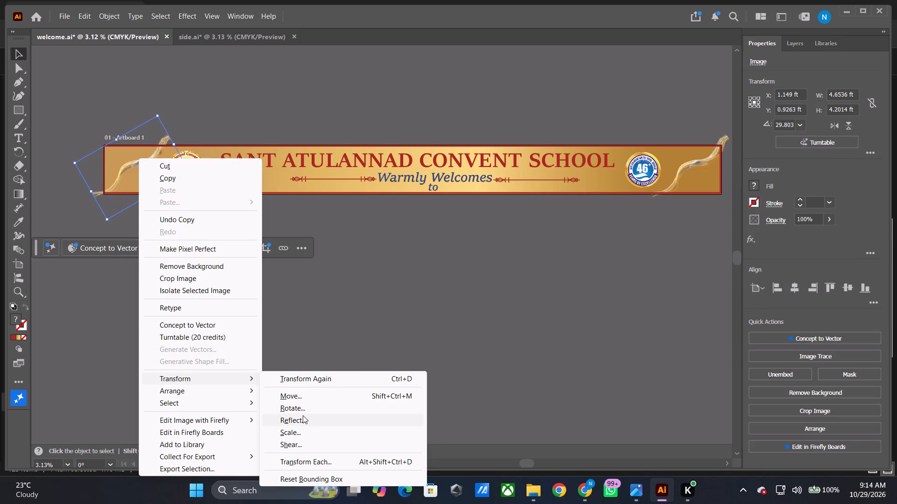
pyautogui.click(304, 418)
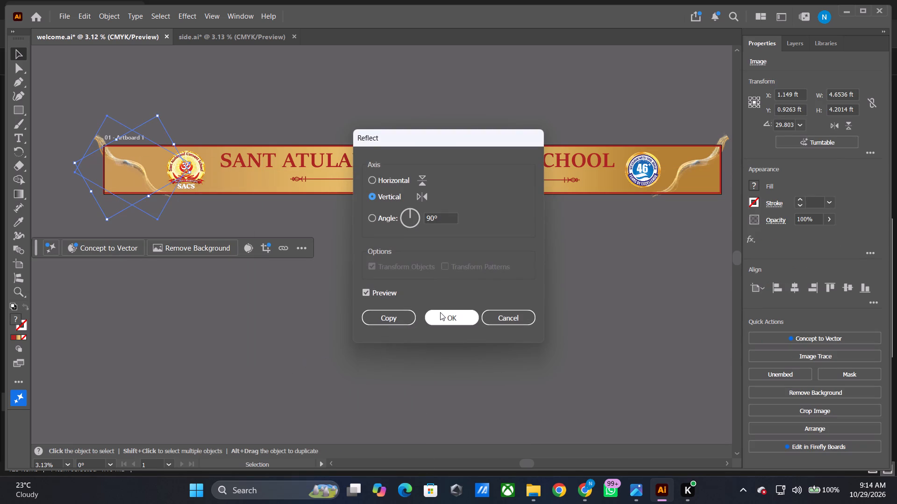
pyautogui.click(440, 312)
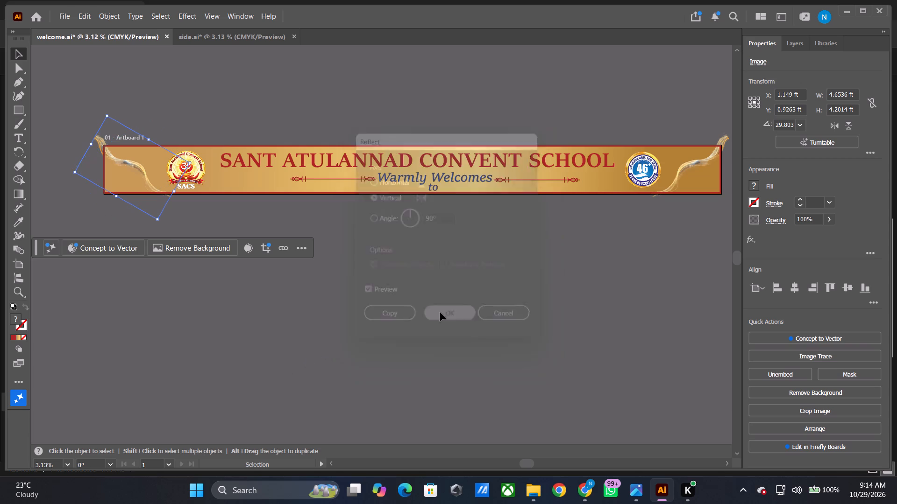
pyautogui.click(359, 87)
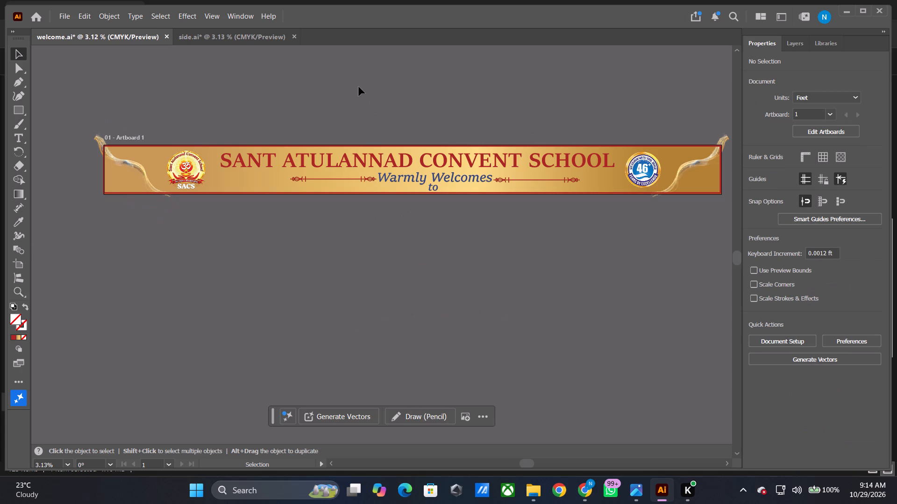
# Save the welcome.ai banner document.
pyautogui.press('space')
pyautogui.press('space')
pyautogui.press('space')
pyautogui.press('space')
pyautogui.press('space')
pyautogui.press('space')
pyautogui.press('space')
pyautogui.press('space')
pyautogui.press('space')
pyautogui.press('space')
pyautogui.press('space')
pyautogui.press('space')
pyautogui.press('space')
pyautogui.press('space')
pyautogui.press('space')
pyautogui.press('space')
pyautogui.moveTo(399, 78); pyautogui.dragTo(356, 109)
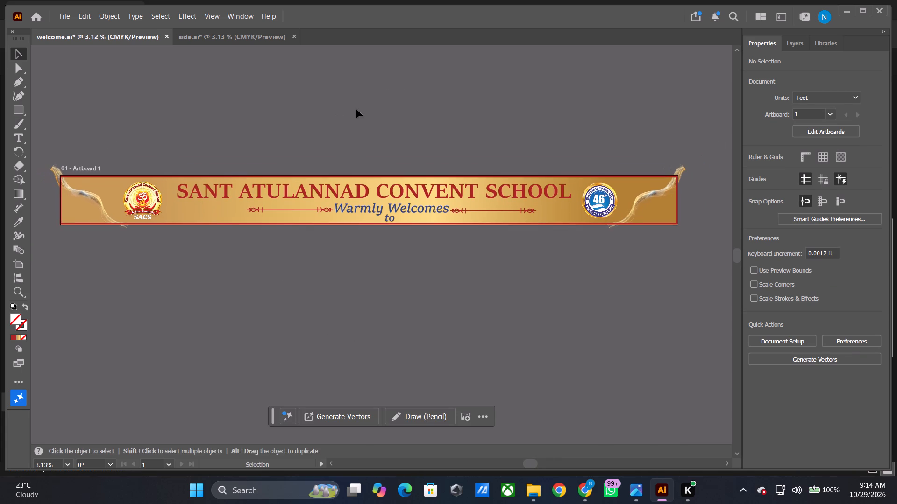
pyautogui.hotkey('ctrl', 's')
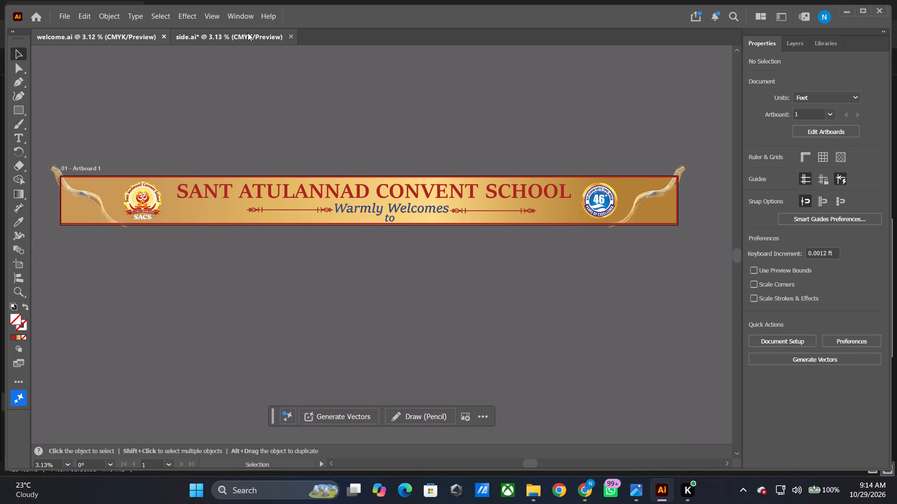
# In side.ai, resize the gold gradient rectangle to about 2.01 ft wide and 10 ft high, fitting the artboard's top and bottom edges.
pyautogui.click(248, 33)
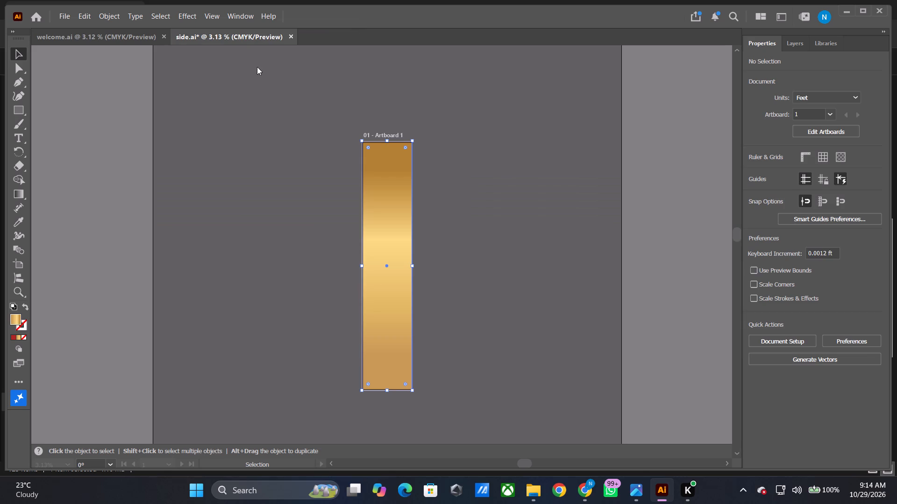
pyautogui.keyDown('shift'); pyautogui.click(386, 140); pyautogui.keyUp('shift')
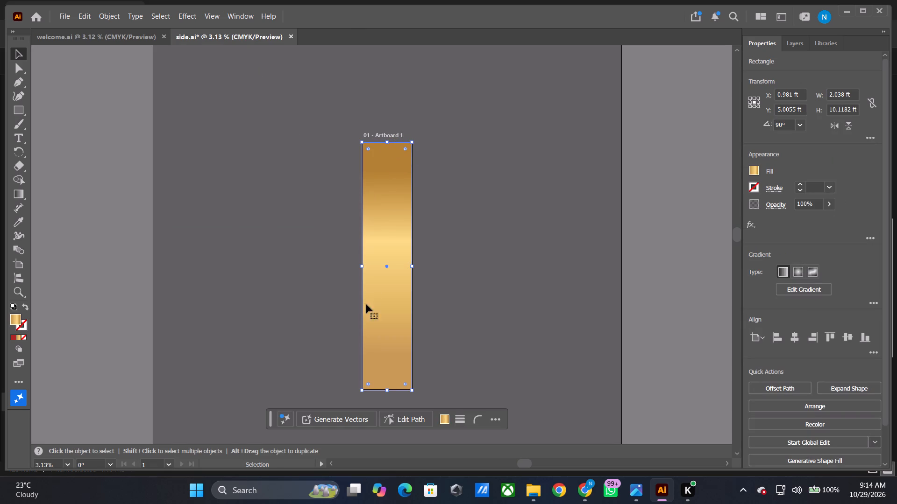
pyautogui.keyDown('shift'); pyautogui.click(388, 392); pyautogui.keyUp('shift')
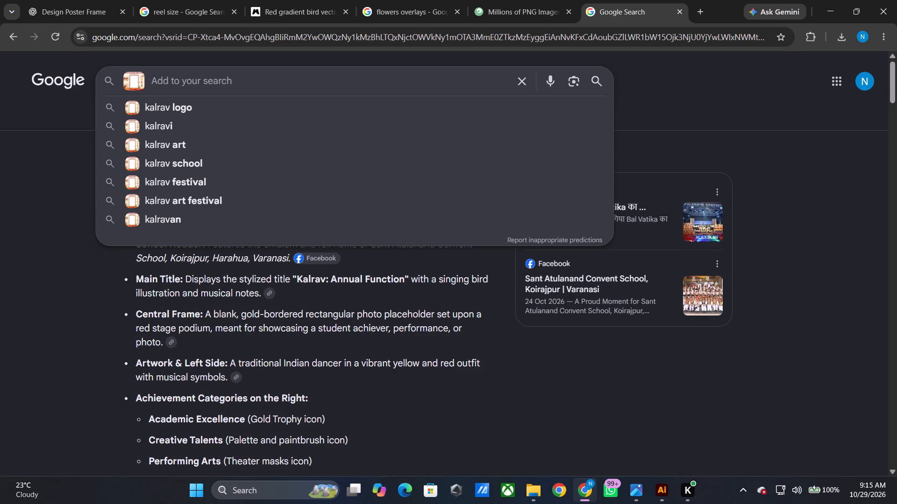
pyautogui.write('kalrav')
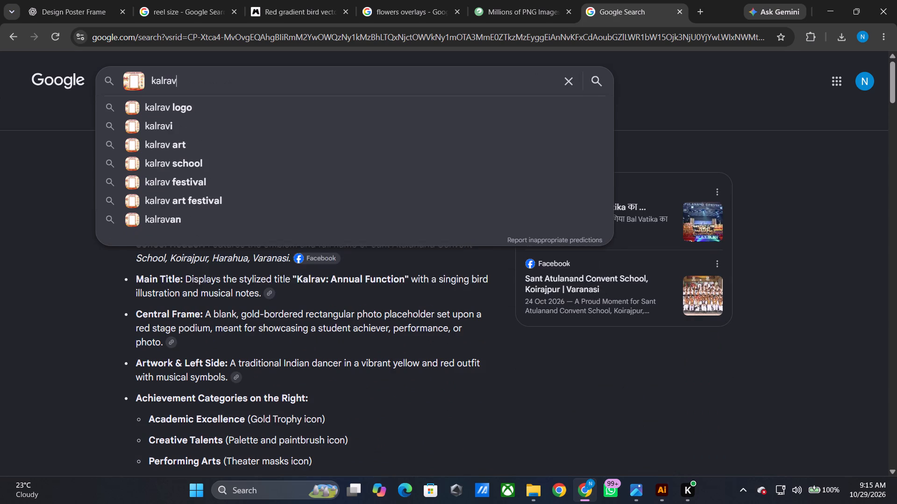
pyautogui.press('space')
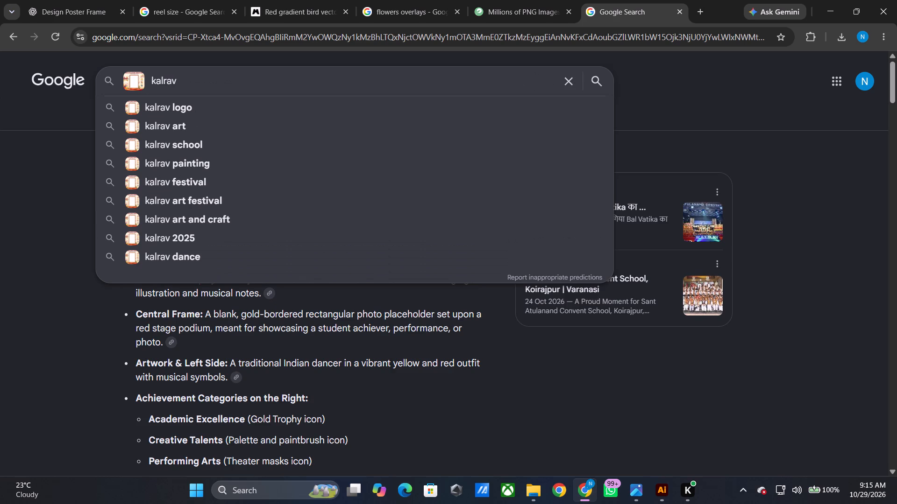
pyautogui.write('font')
pyautogui.press('space')
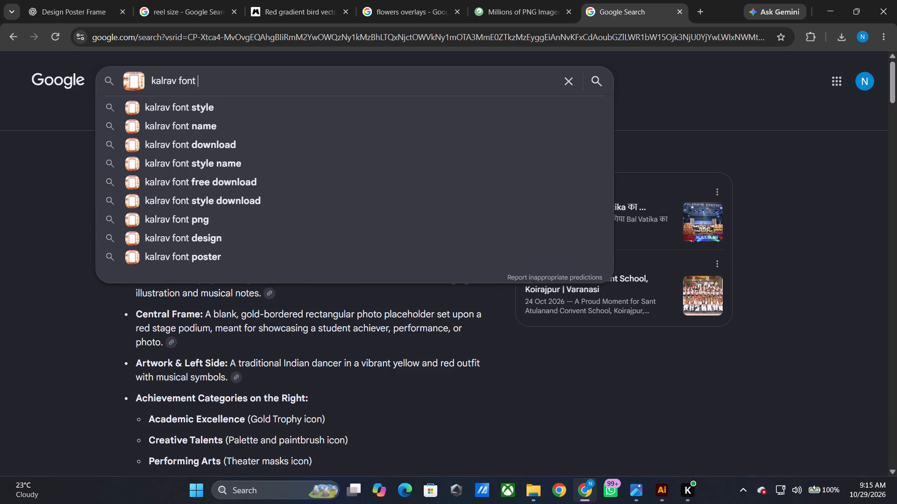
pyautogui.click(228, 129)
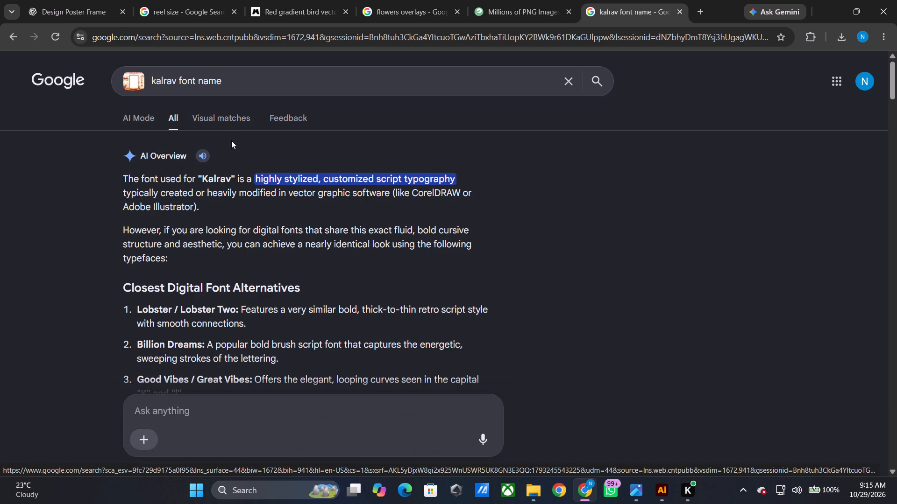
pyautogui.scroll(-4, 254, 307)
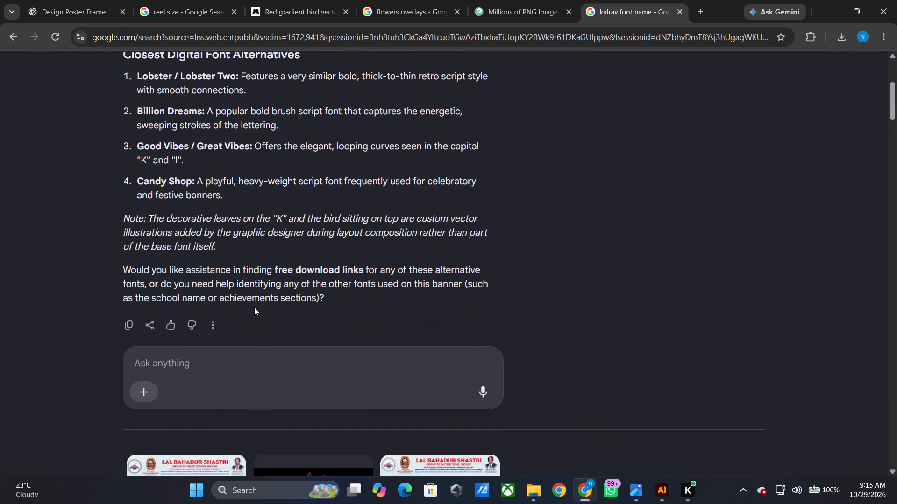
pyautogui.scroll(3, 254, 307)
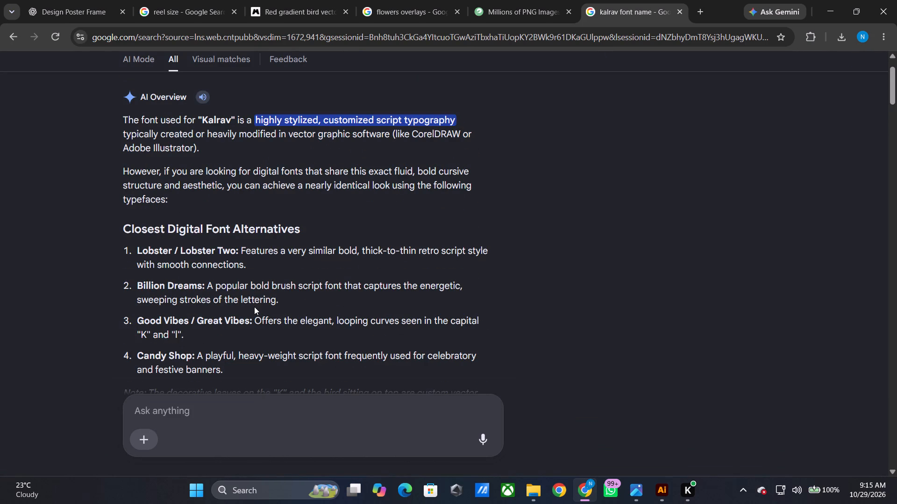
pyautogui.scroll(1, 254, 307)
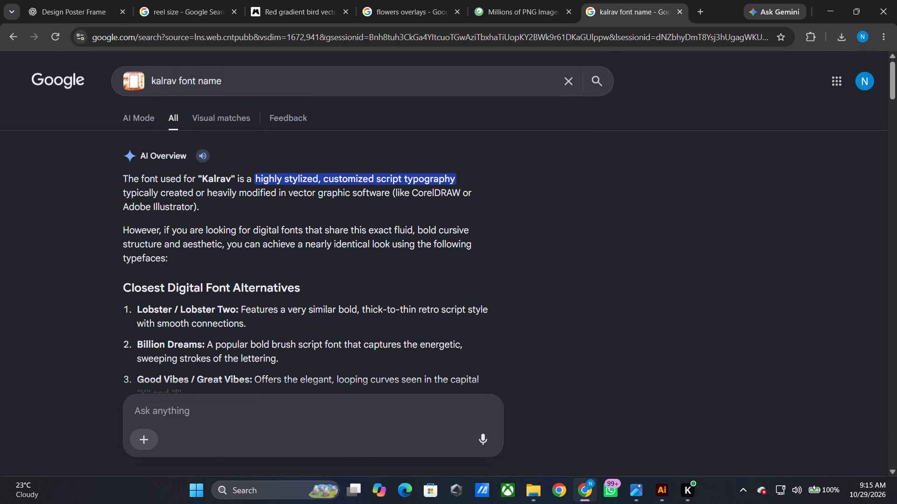
# Change the image search to "kalrav font name download" and review the suggested downloadable fonts.
pyautogui.click(197, 81)
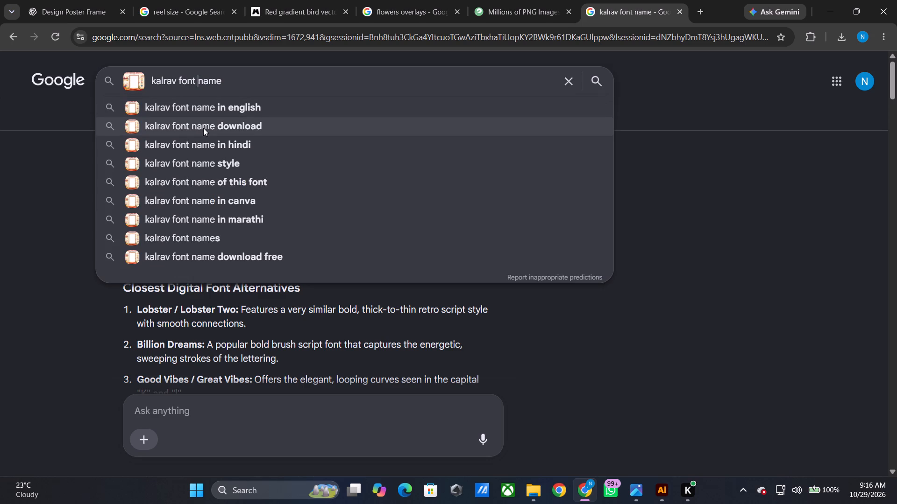
pyautogui.click(203, 128)
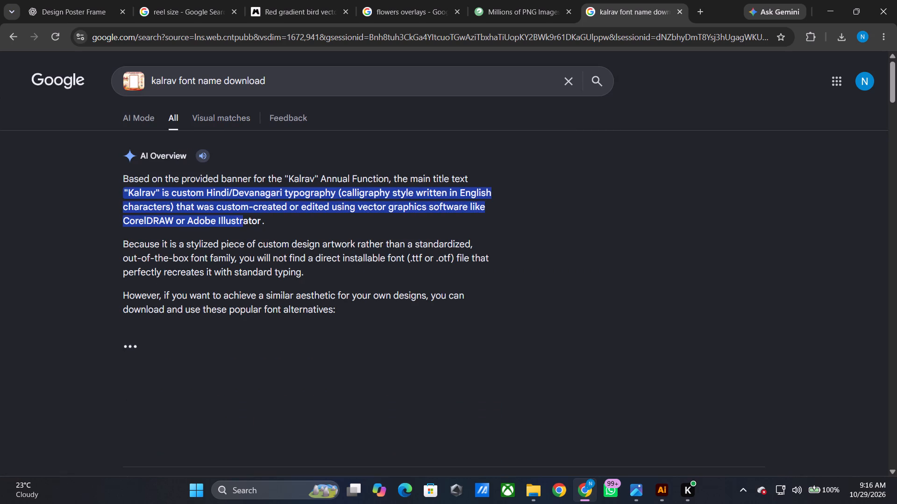
pyautogui.scroll(-3, 245, 191)
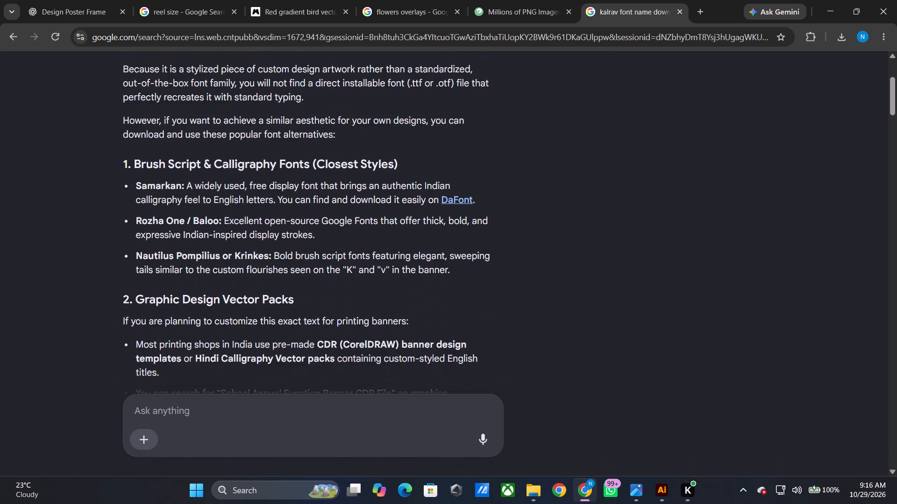
pyautogui.scroll(-4, 246, 192)
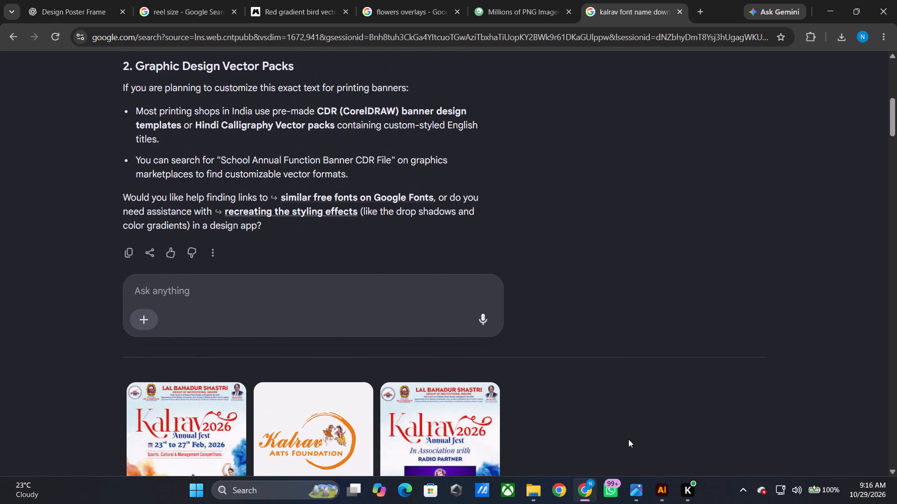
# Look through the Kalrav poster images listed below the font download suggestions.
pyautogui.scroll(-2, 578, 362)
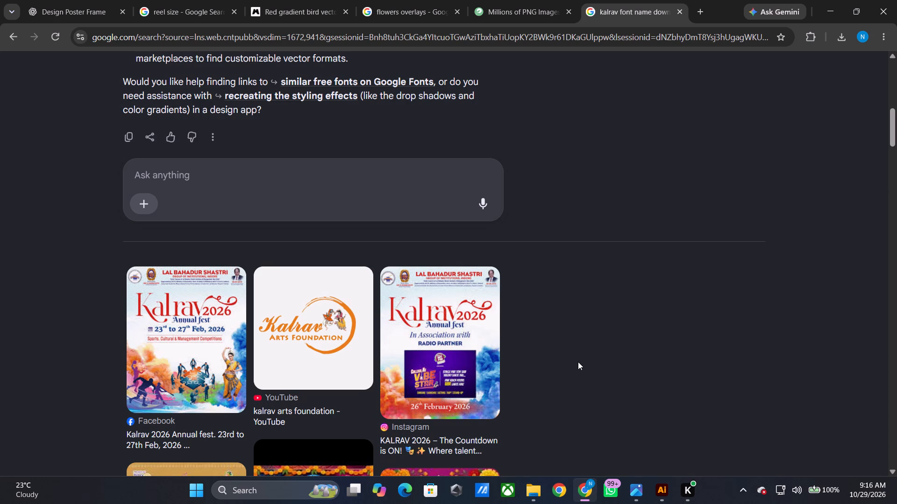
pyautogui.scroll(-1, 578, 362)
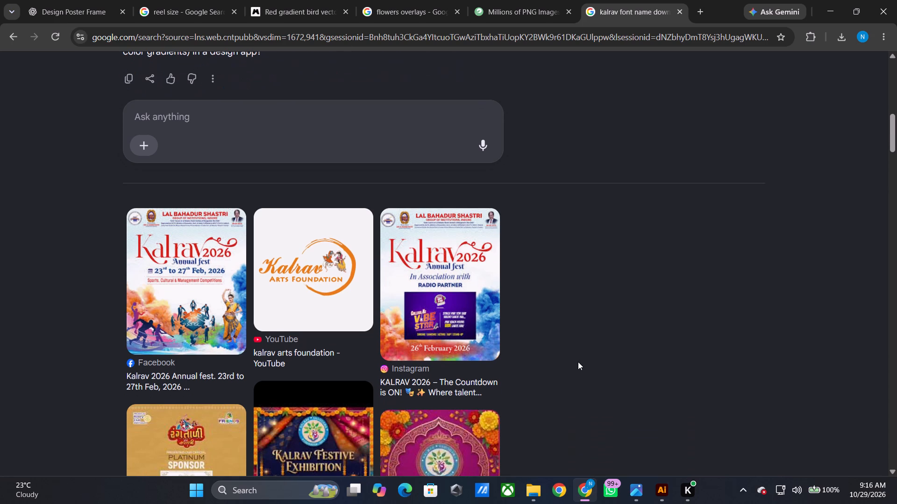
pyautogui.scroll(-2, 589, 383)
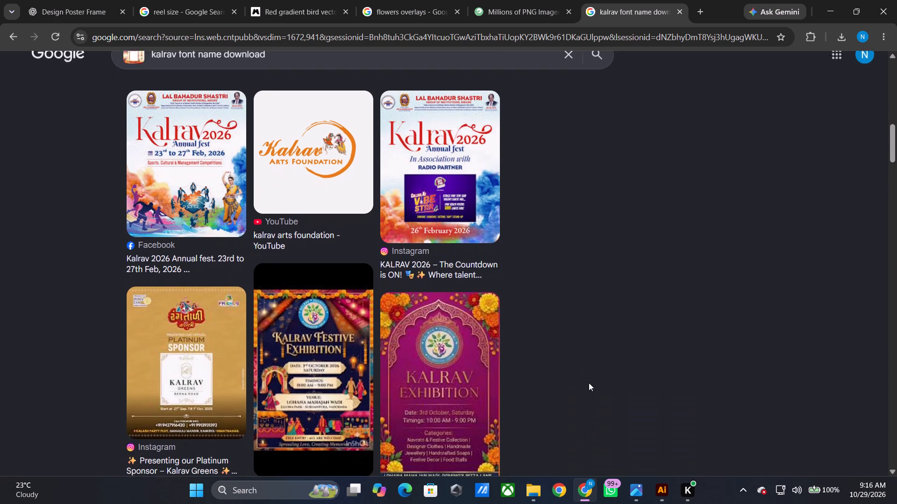
pyautogui.scroll(1, 589, 383)
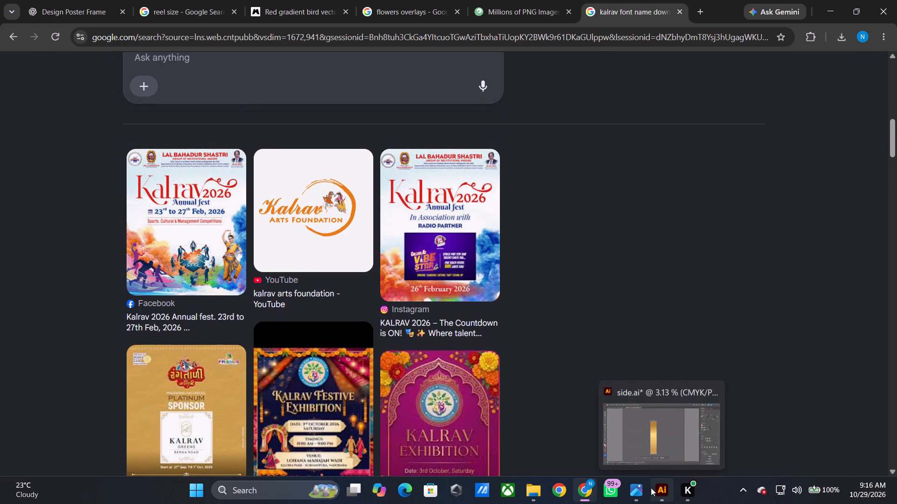
# Switch to Illustrator and add a point text "k" on the gold banner in side.ai.
pyautogui.click(659, 485)
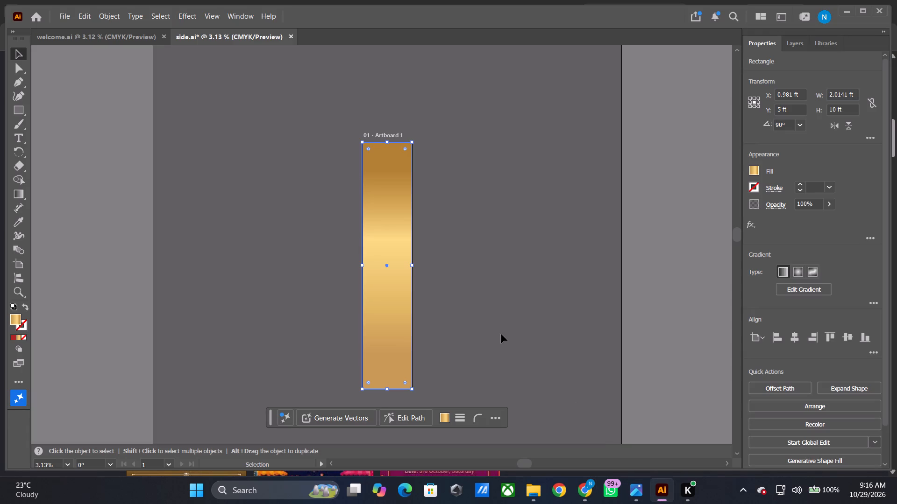
pyautogui.click(14, 138)
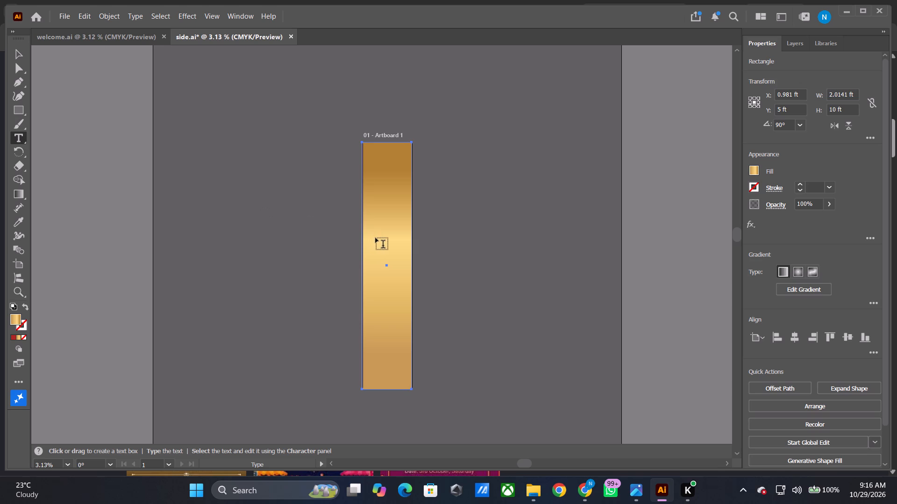
pyautogui.click(376, 238)
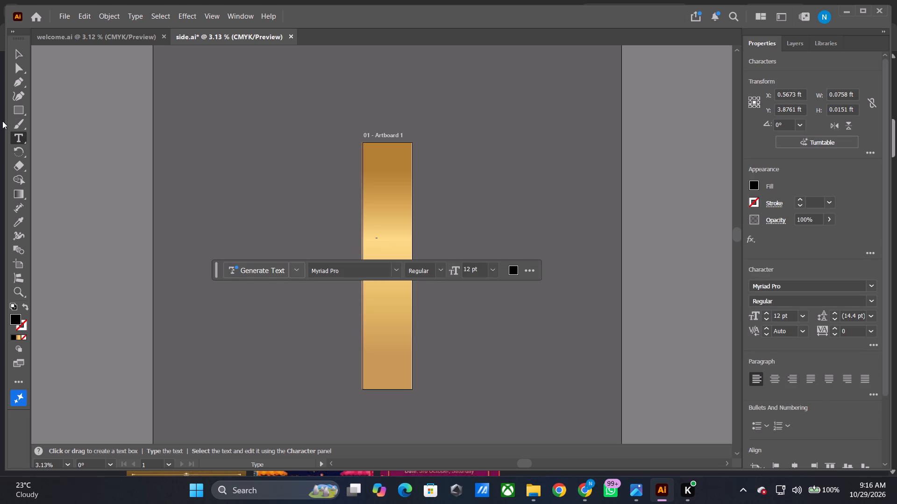
pyautogui.press('k')
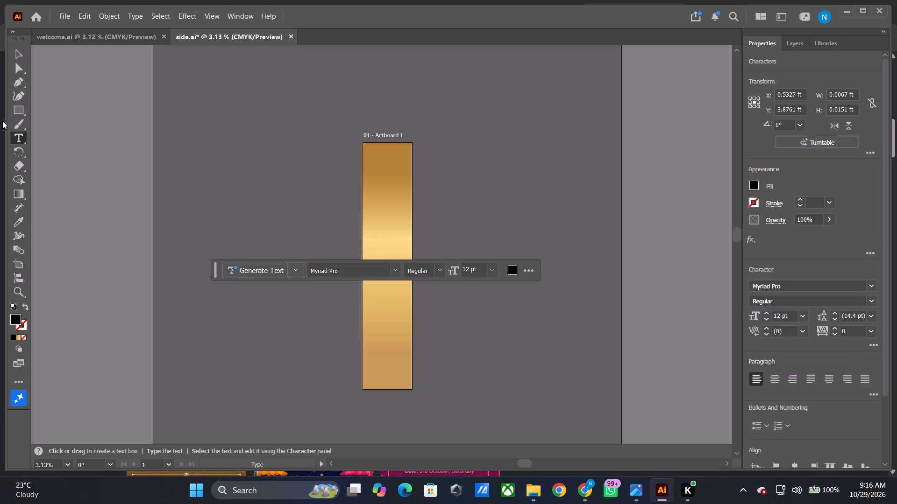
pyautogui.click(12, 51)
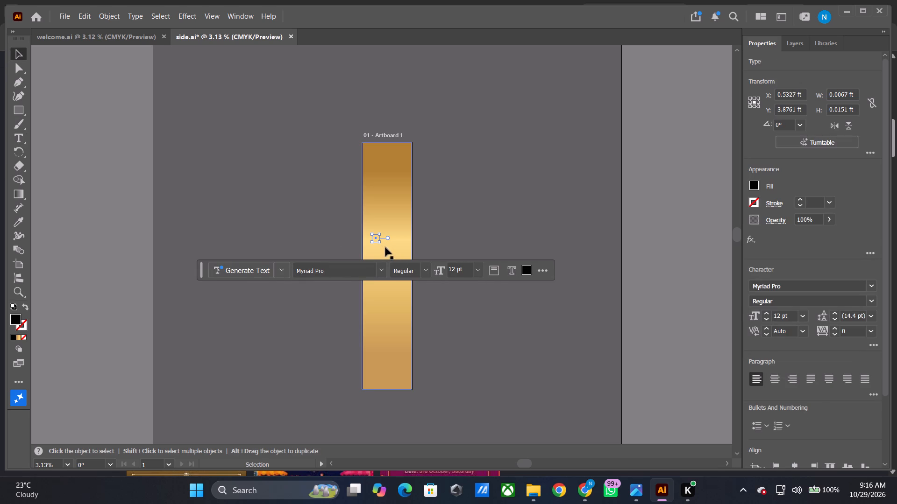
# Enlarge the "k" to about 0.71 ft wide and 1.61 ft high, and place it in the banner's upper middle.
pyautogui.keyDown('shift'); pyautogui.moveTo(379, 243); pyautogui.dragTo(627, 444); pyautogui.keyUp('shift')
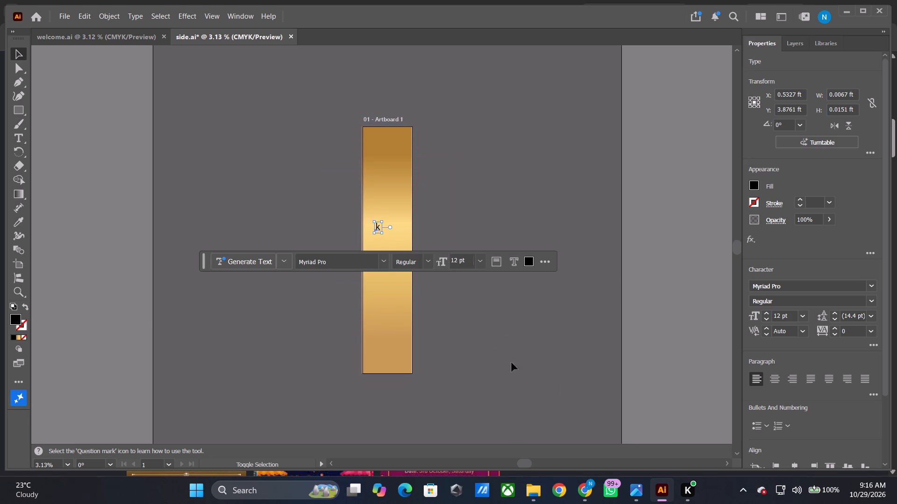
pyautogui.keyDown('shift'); pyautogui.moveTo(381, 235); pyautogui.dragTo(476, 296); pyautogui.keyUp('shift')
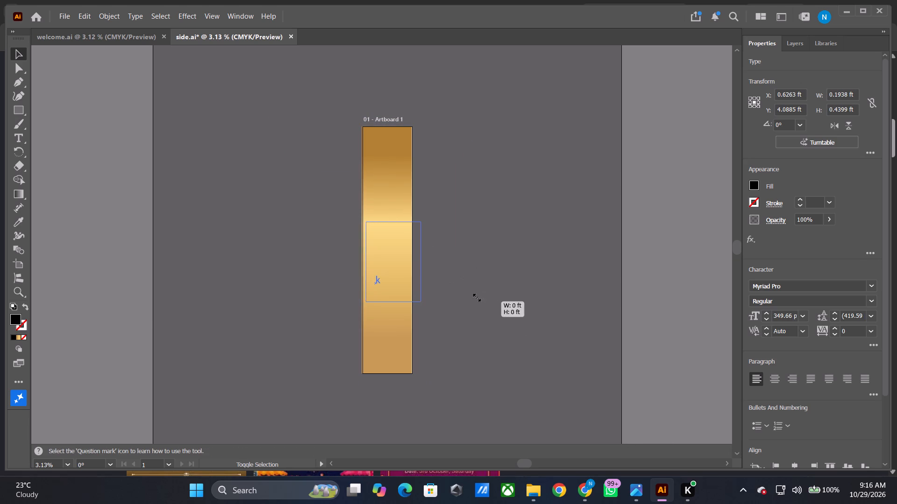
pyautogui.keyDown('shift'); pyautogui.moveTo(476, 296); pyautogui.dragTo(442, 269); pyautogui.keyUp('shift')
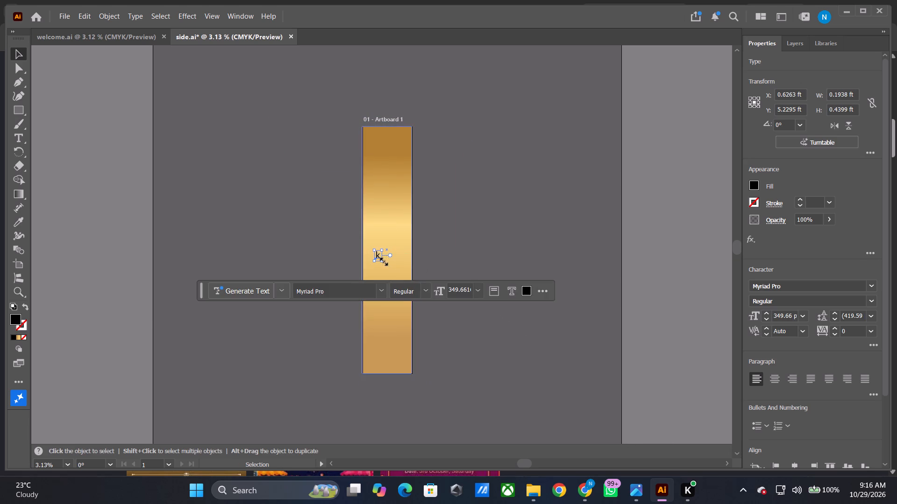
pyautogui.keyDown('shift'); pyautogui.moveTo(383, 260); pyautogui.dragTo(424, 305); pyautogui.keyUp('shift')
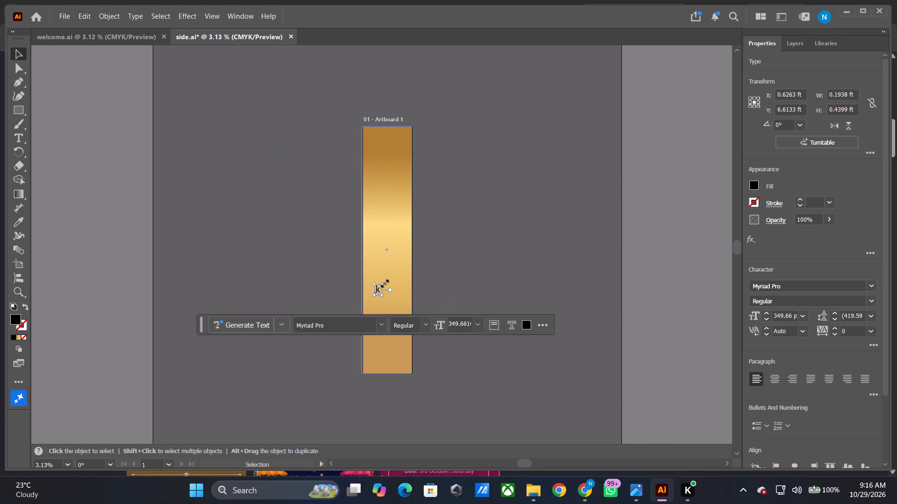
pyautogui.keyDown('shift'); pyautogui.moveTo(383, 282); pyautogui.dragTo(404, 255); pyautogui.keyUp('shift')
pyautogui.keyDown('shift'); pyautogui.moveTo(393, 257); pyautogui.dragTo(409, 232); pyautogui.keyUp('shift')
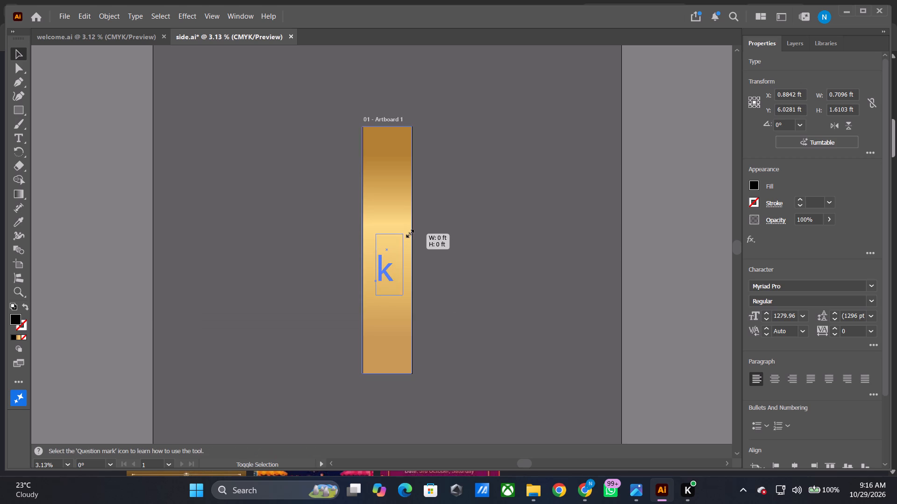
pyautogui.keyDown('shift'); pyautogui.moveTo(409, 232); pyautogui.dragTo(410, 231); pyautogui.keyUp('shift')
pyautogui.keyDown('alt'); pyautogui.keyDown('shift'); pyautogui.moveTo(398, 246); pyautogui.dragTo(414, 228); pyautogui.keyUp('shift'); pyautogui.keyUp('alt')
pyautogui.keyDown('alt'); pyautogui.keyDown('shift'); pyautogui.moveTo(392, 248); pyautogui.dragTo(412, 233); pyautogui.keyUp('shift'); pyautogui.keyUp('alt')
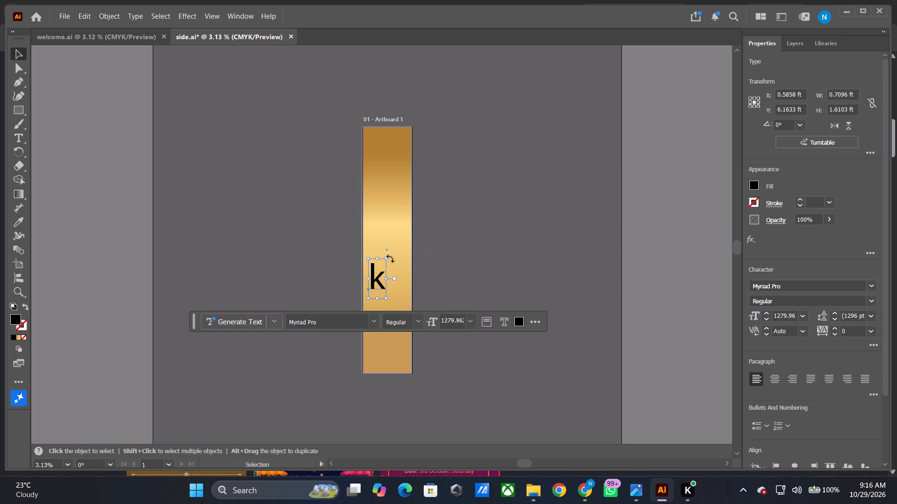
pyautogui.moveTo(380, 280); pyautogui.dragTo(388, 211)
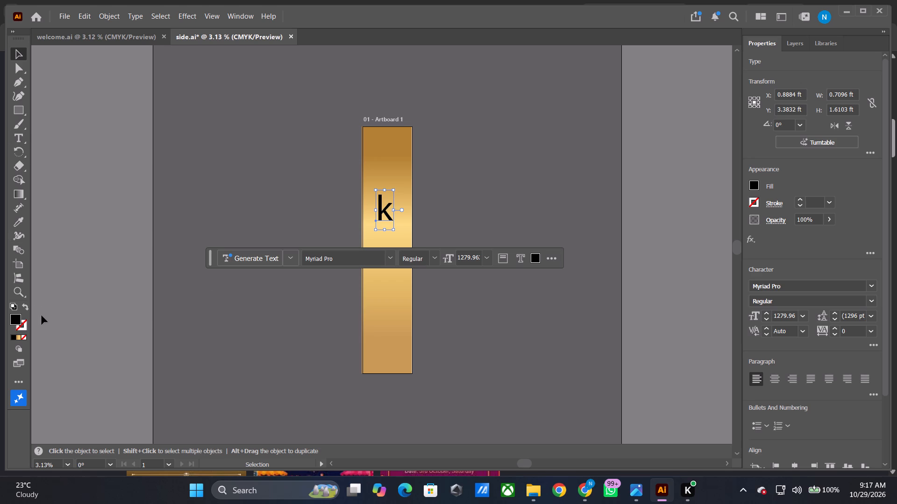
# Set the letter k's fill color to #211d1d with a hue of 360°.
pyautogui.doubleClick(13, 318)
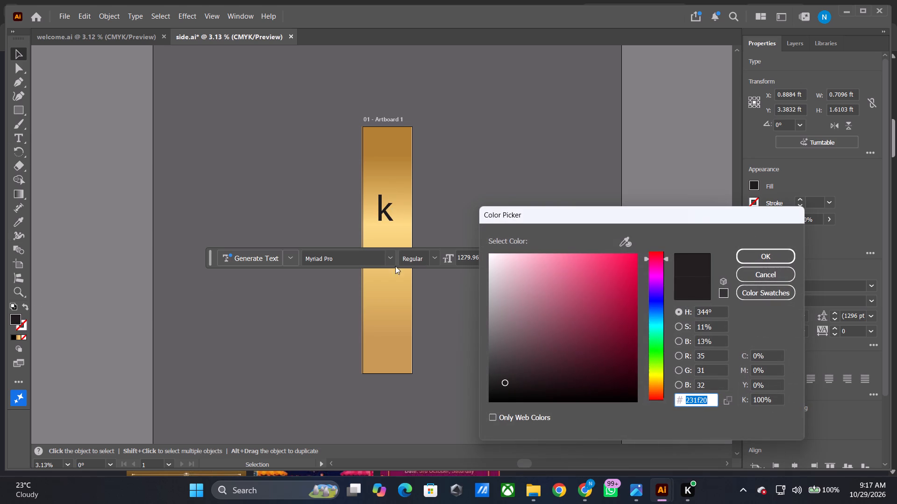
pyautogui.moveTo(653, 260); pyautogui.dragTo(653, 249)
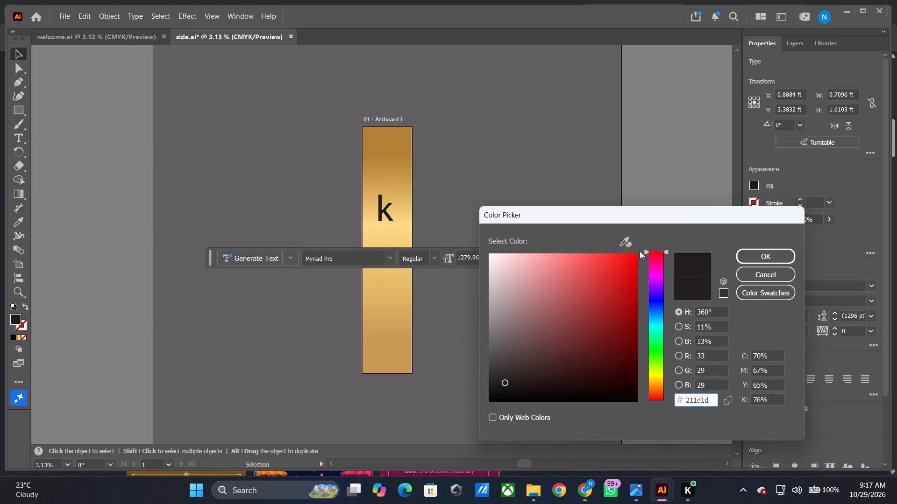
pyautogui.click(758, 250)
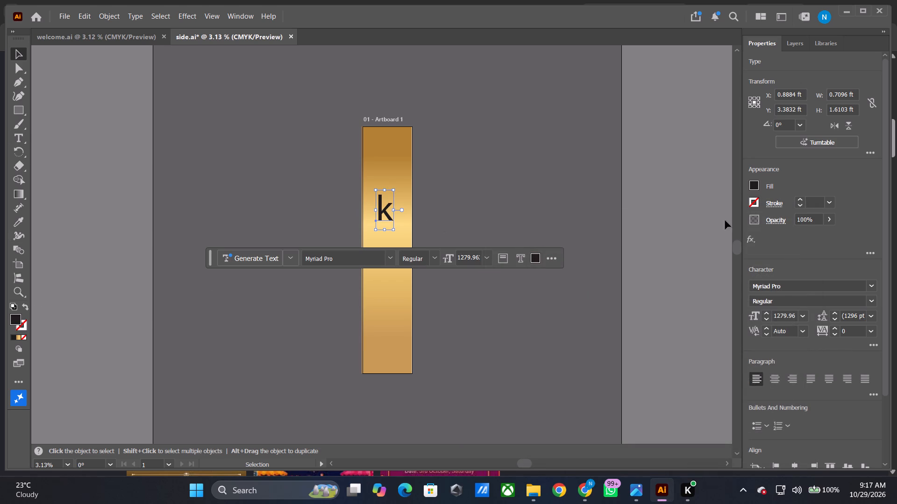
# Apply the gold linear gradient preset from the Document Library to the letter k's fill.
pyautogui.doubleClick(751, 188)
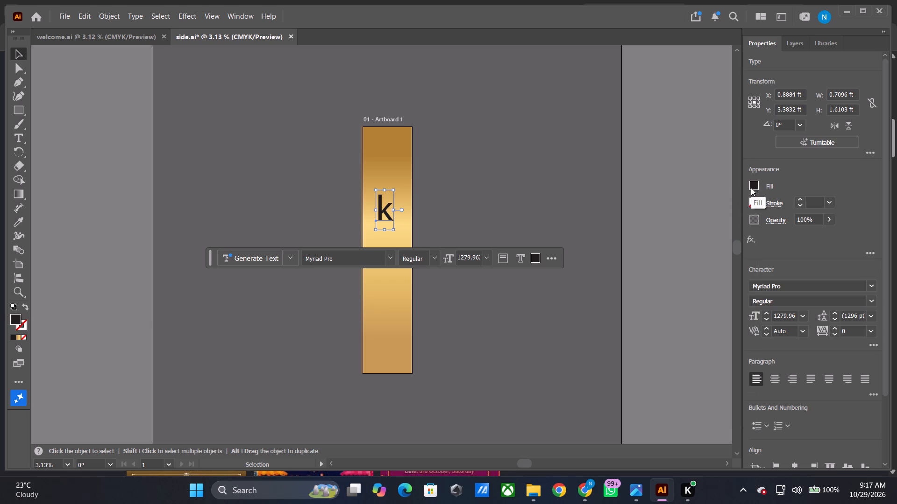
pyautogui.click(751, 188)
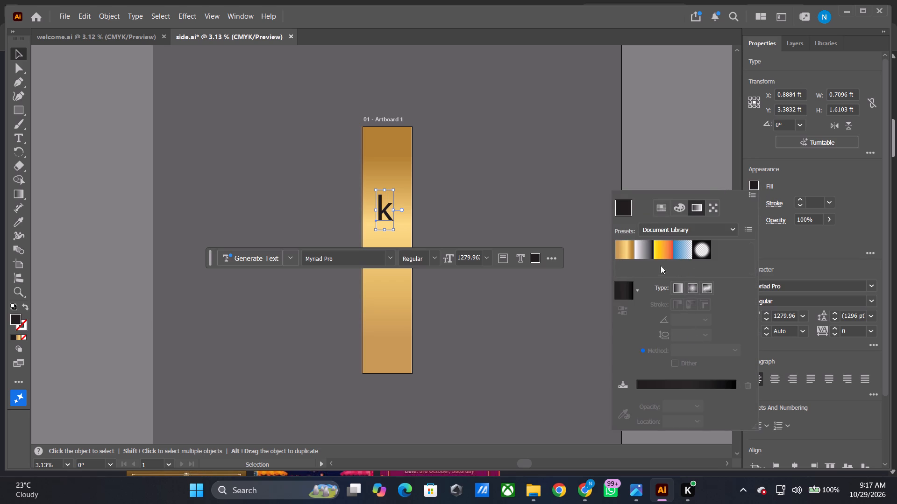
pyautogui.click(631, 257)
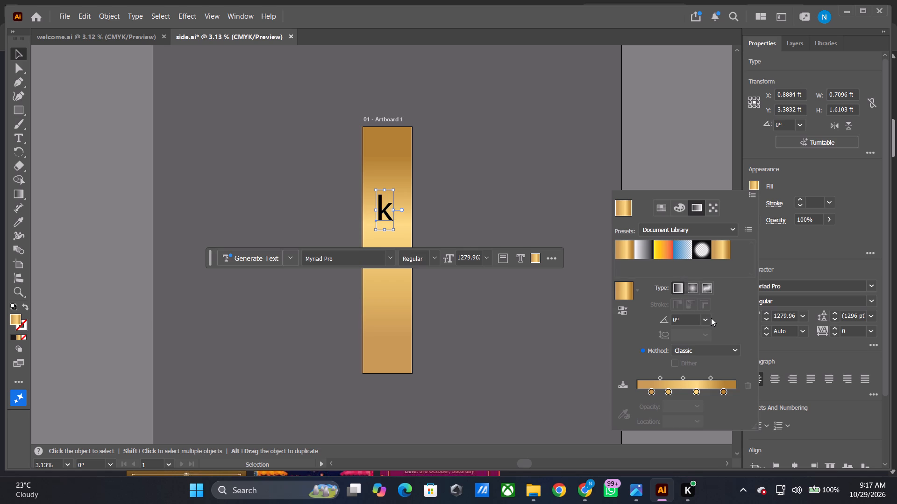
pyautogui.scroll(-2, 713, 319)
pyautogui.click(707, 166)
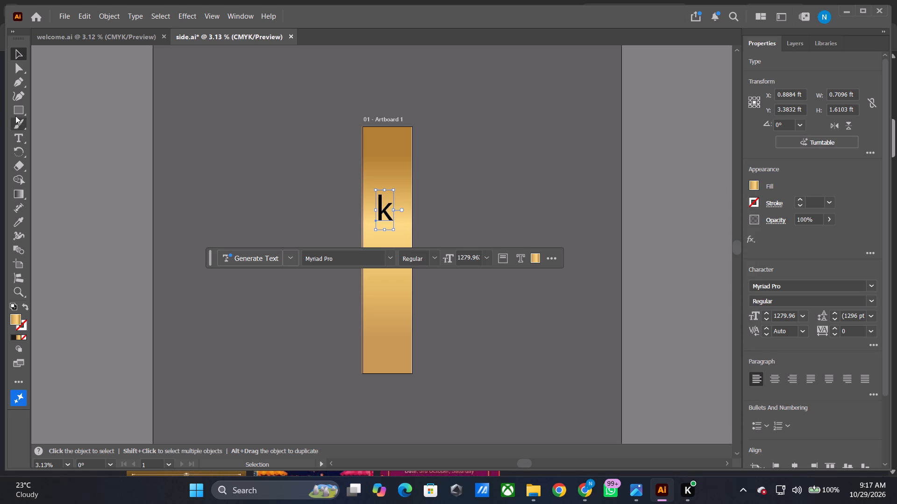
# Fill the letter k with the recent dark red color #ac2624.
pyautogui.click(14, 53)
pyautogui.doubleClick(759, 188)
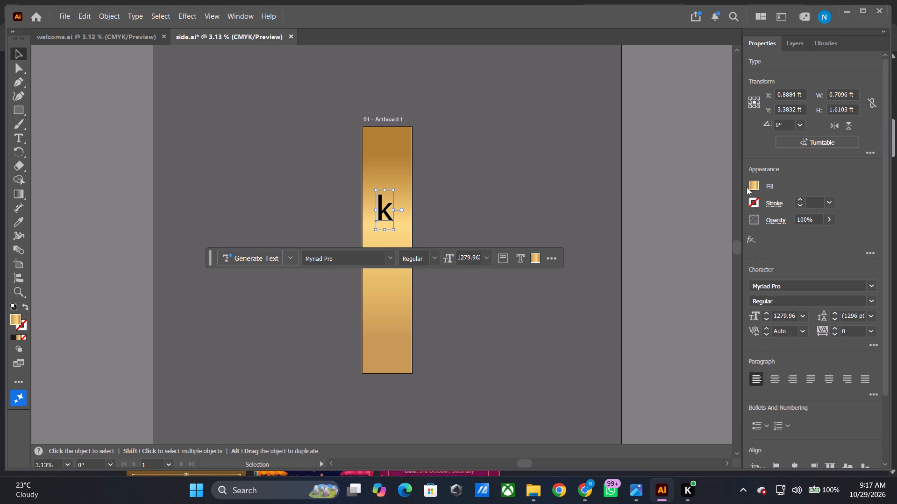
pyautogui.click(750, 186)
pyautogui.click(658, 209)
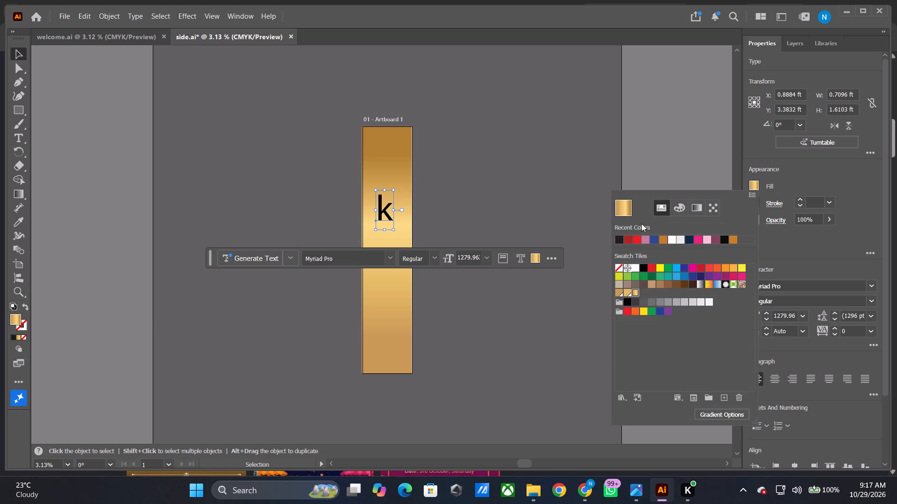
pyautogui.click(627, 238)
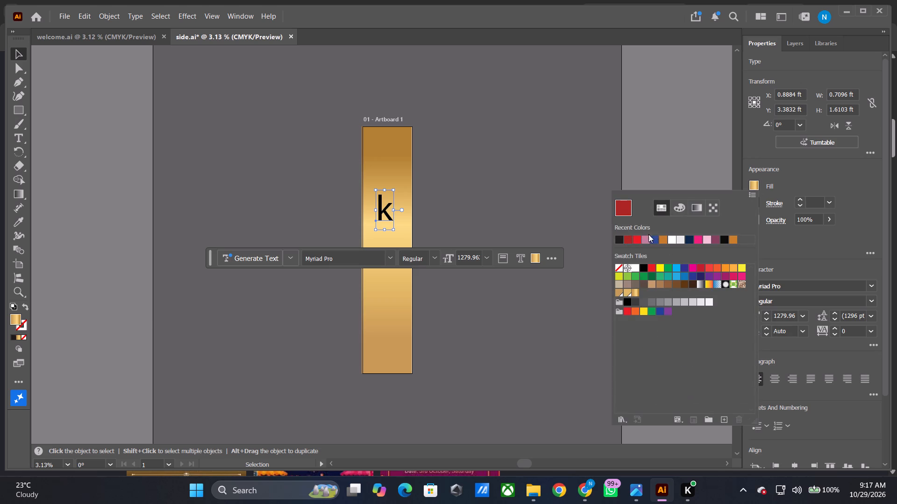
pyautogui.click(684, 205)
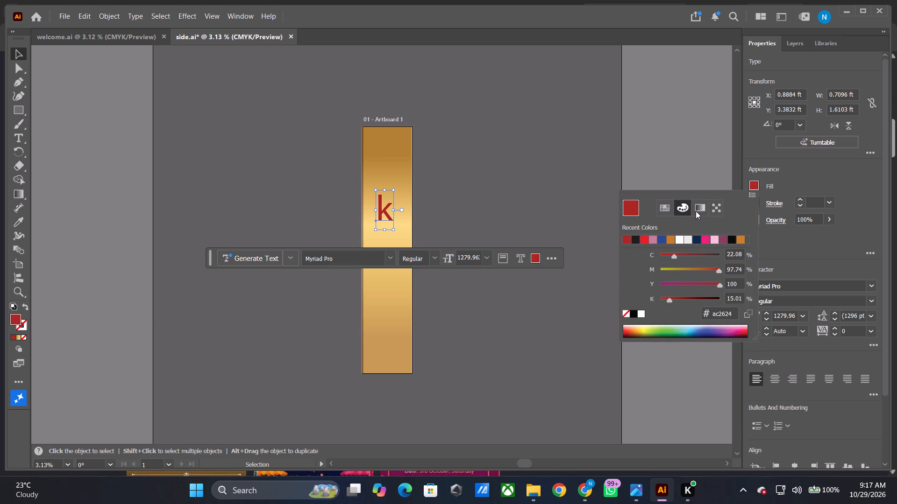
# Try radial, linear and freeform gradients on the letter k's fill, and apply the red-to-black linear gradient preset.
pyautogui.click(696, 211)
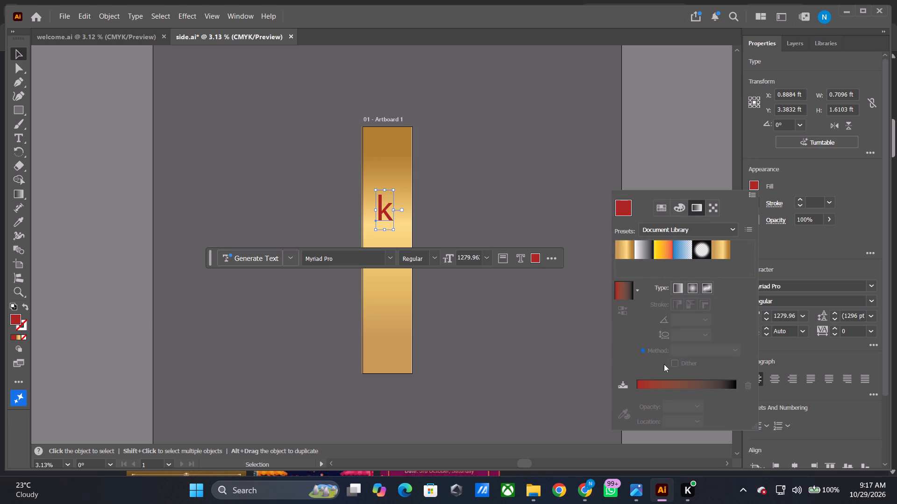
pyautogui.click(691, 286)
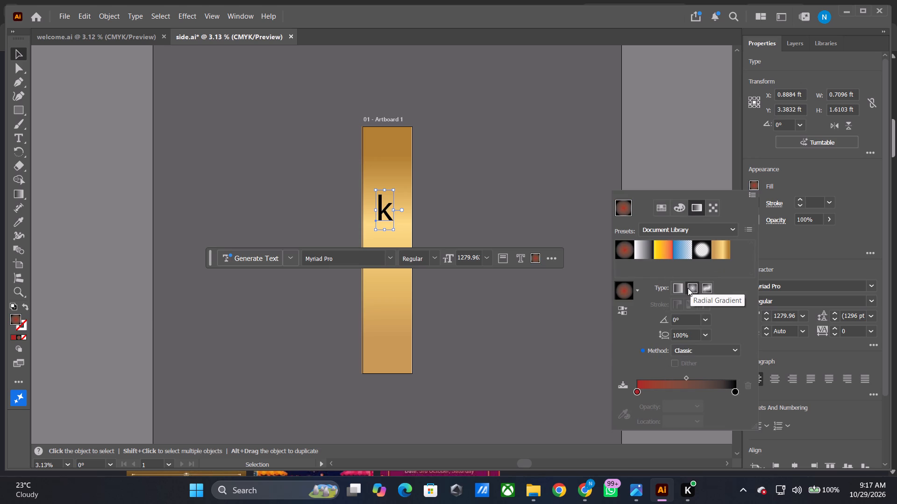
pyautogui.click(682, 290)
pyautogui.click(701, 289)
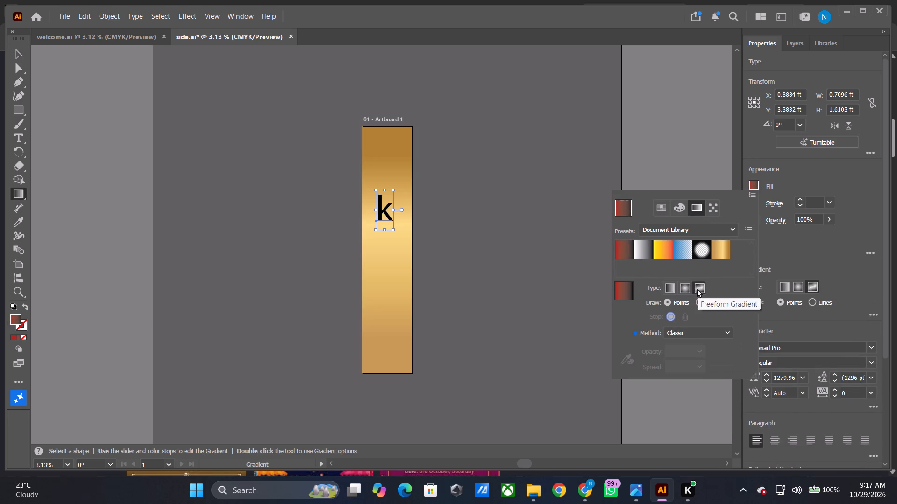
pyautogui.click(626, 252)
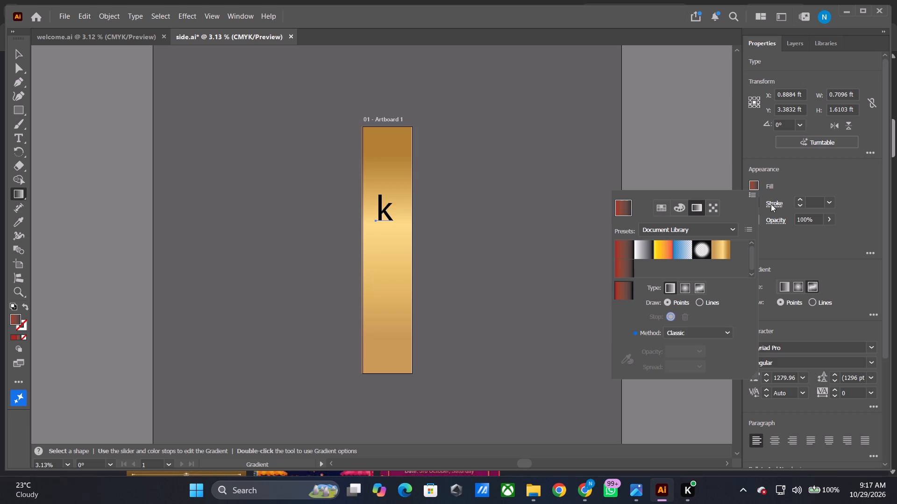
# Replace the letter k's gradient fill with the recent dark red color.
pyautogui.click(750, 185)
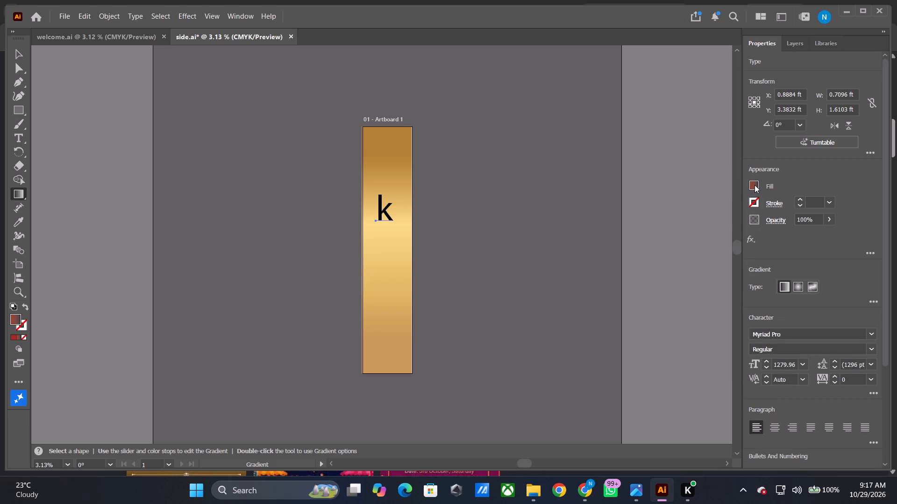
pyautogui.doubleClick(755, 185)
pyautogui.click(759, 186)
pyautogui.click(668, 210)
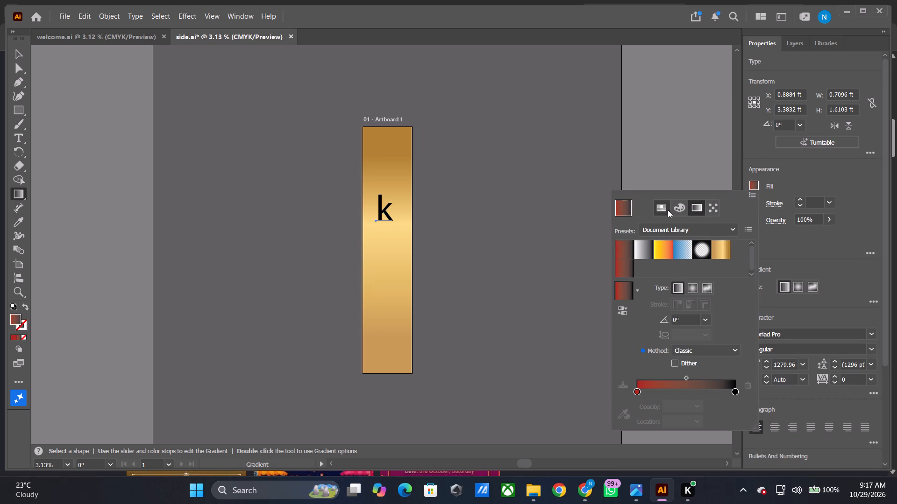
pyautogui.click(618, 242)
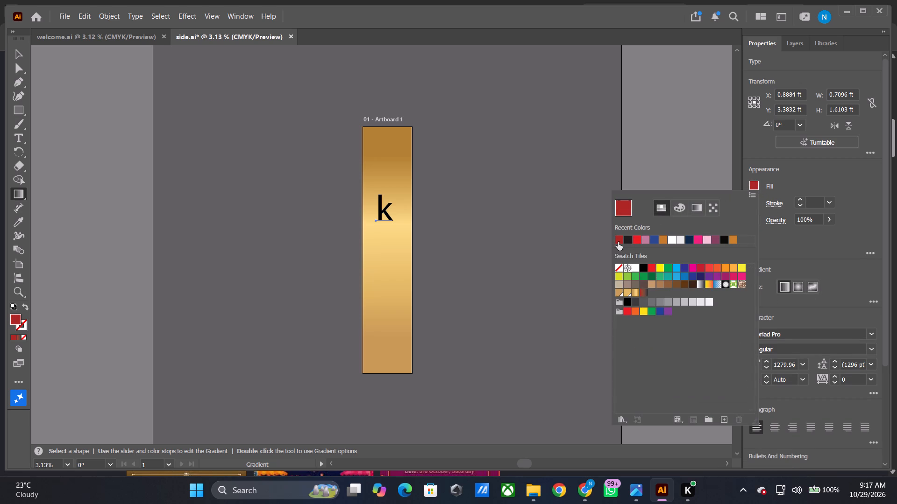
pyautogui.click(25, 52)
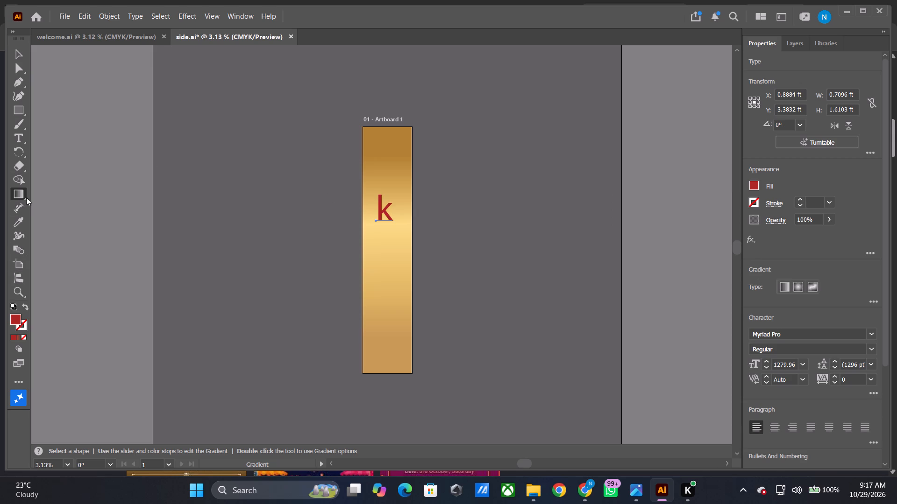
# Replace the letter k with the title KALRAV in capitals, stacked vertically with one letter per line.
pyautogui.click(20, 136)
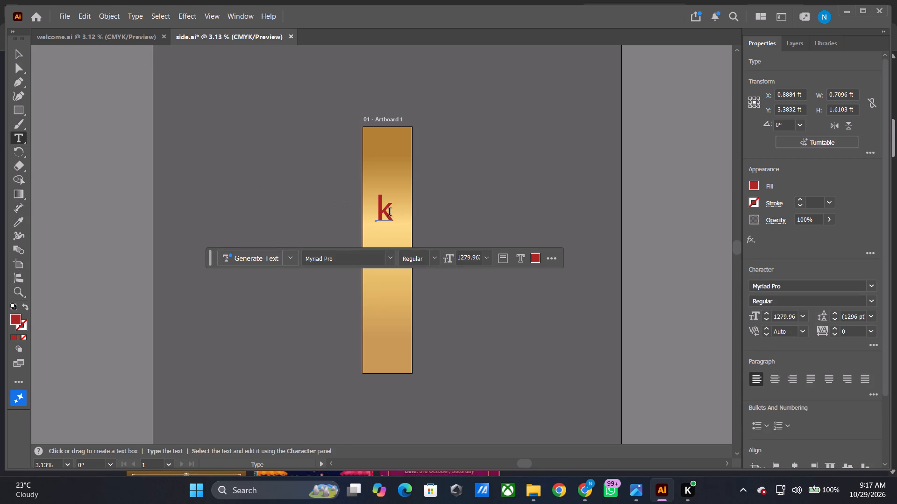
pyautogui.click(388, 213)
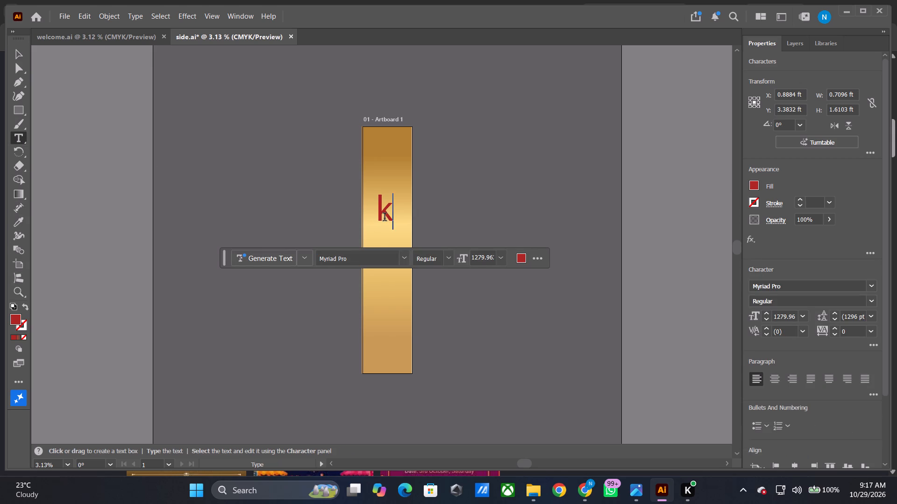
pyautogui.press('BackSpace')
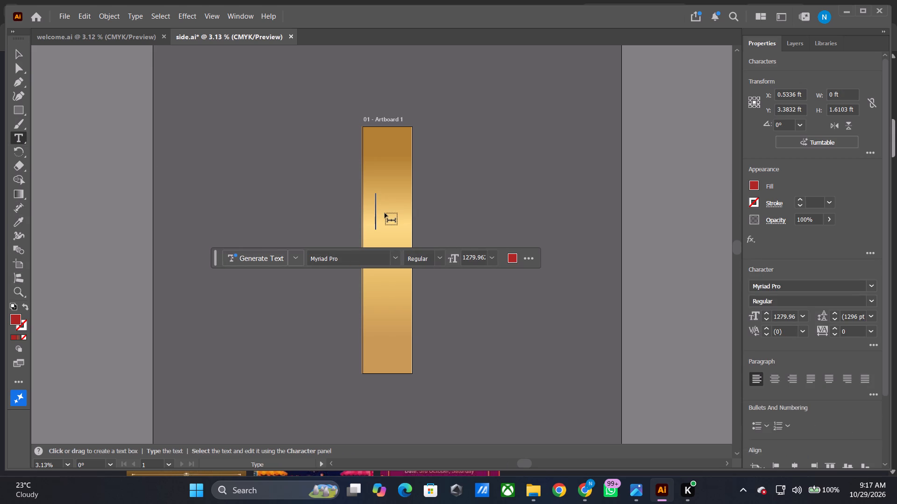
pyautogui.hotkey('shift', 'k')
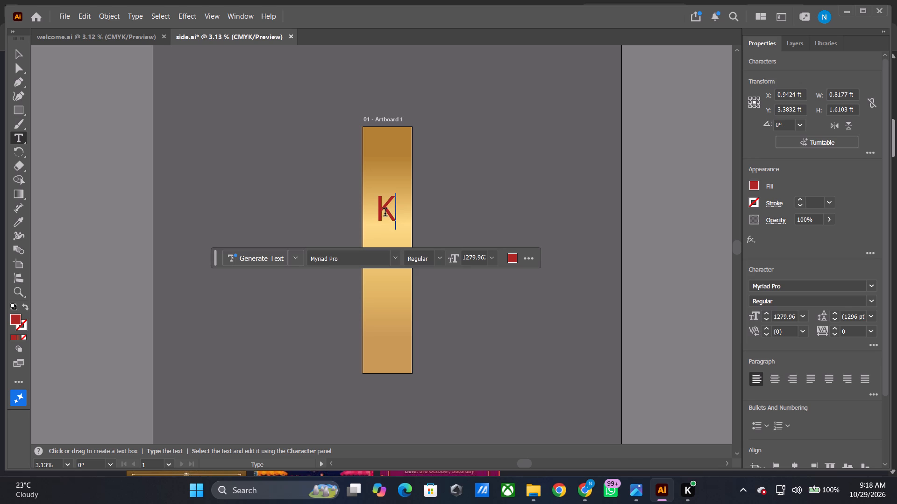
pyautogui.hotkey('shift', 'Return')
pyautogui.hotkey('shift', 'a')
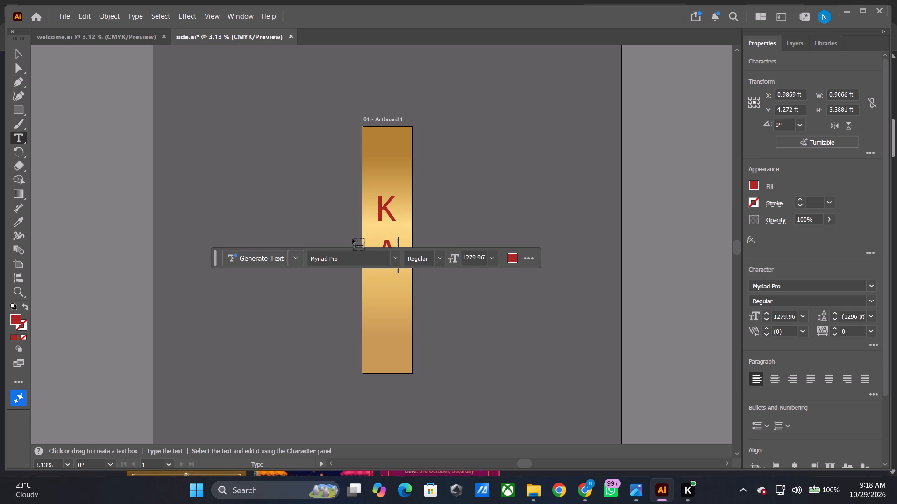
pyautogui.hotkey('shift', 'Return')
pyautogui.hotkey('shift', 'l')
pyautogui.write('RA')
pyautogui.hotkey('shift', 'BackSpace')
pyautogui.hotkey('shift', 'BackSpace')
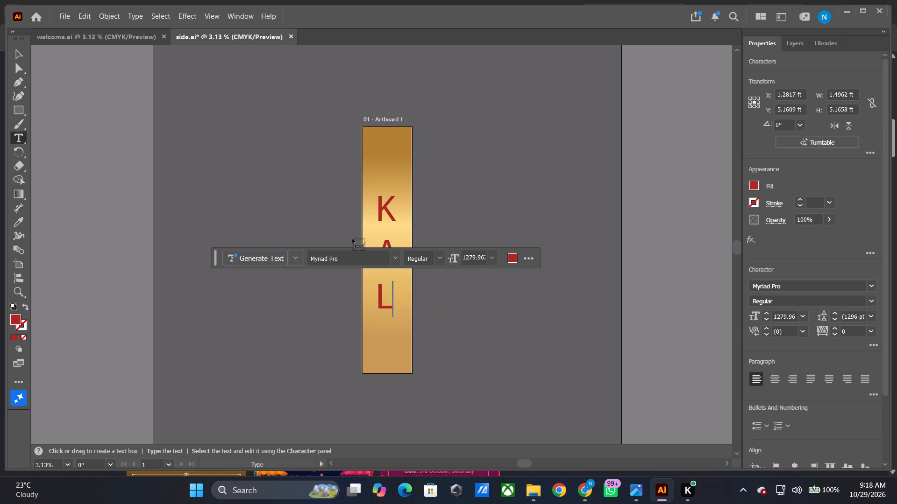
pyautogui.hotkey('shift', 'Return')
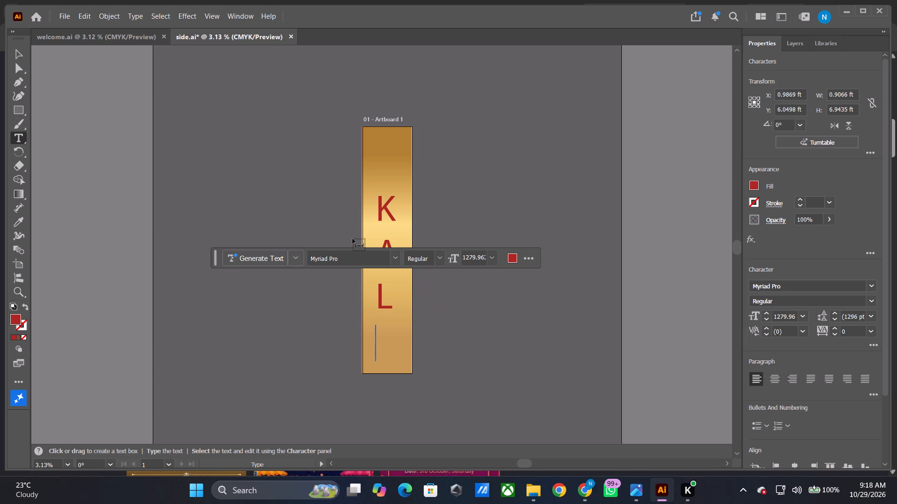
pyautogui.hotkey('shift', 'r')
pyautogui.hotkey('shift', 'Return')
pyautogui.hotkey('shift', 'a')
pyautogui.hotkey('shift', 'Return')
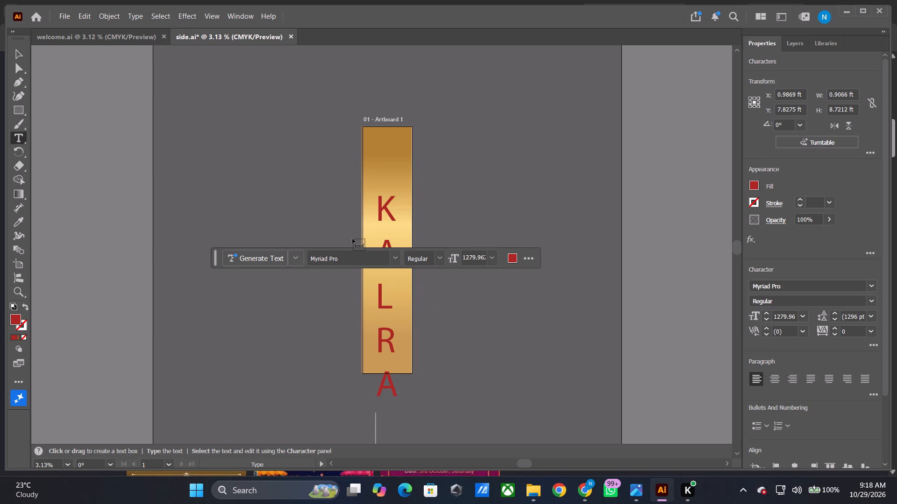
pyautogui.hotkey('shift', 'v')
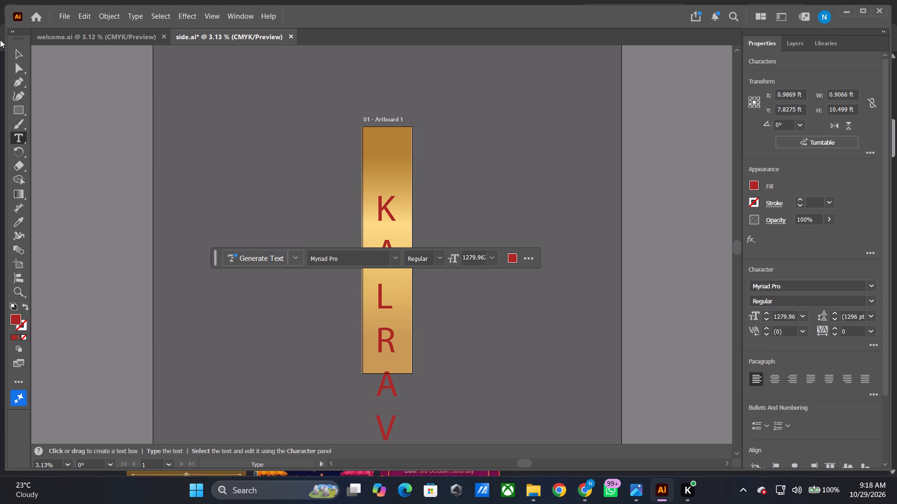
# Scale the vertical KALRAV text down to about 0.66 by 7.59 ft and position it within the gold banner.
pyautogui.click(15, 55)
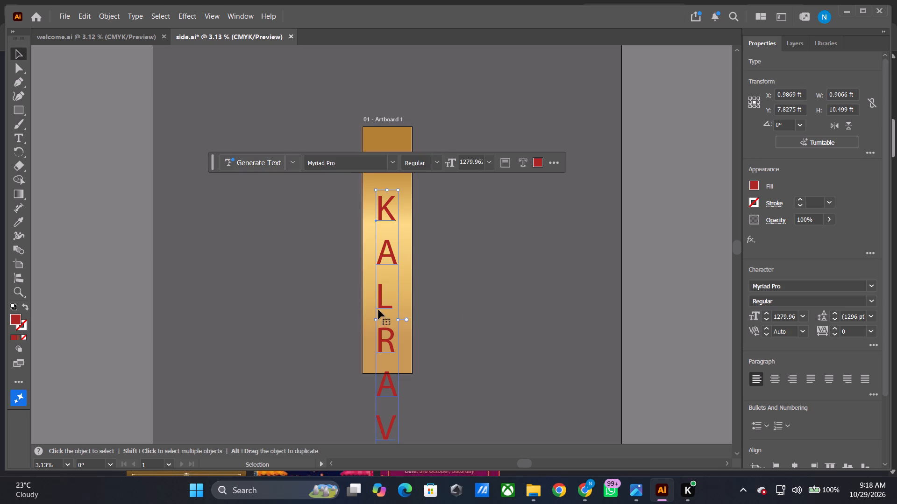
pyautogui.moveTo(381, 308); pyautogui.dragTo(380, 248)
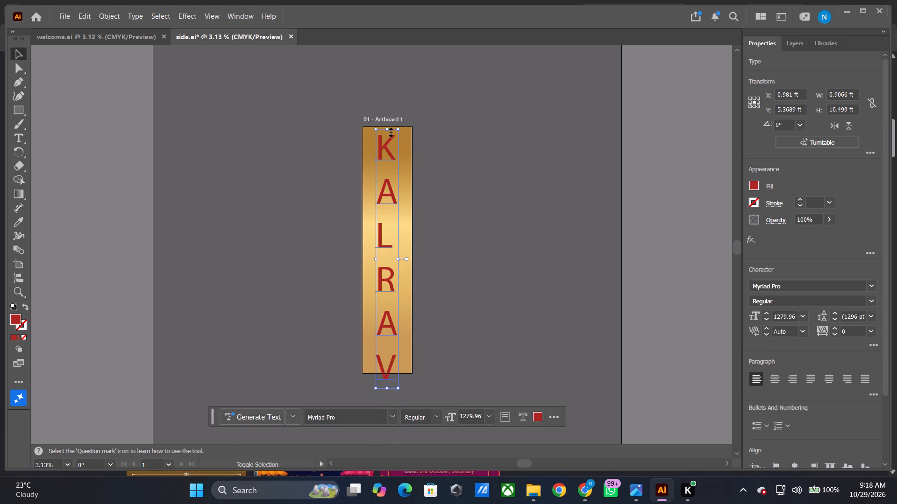
pyautogui.keyDown('shift'); pyautogui.moveTo(387, 127); pyautogui.dragTo(387, 201); pyautogui.keyUp('shift')
pyautogui.moveTo(388, 240); pyautogui.dragTo(389, 209)
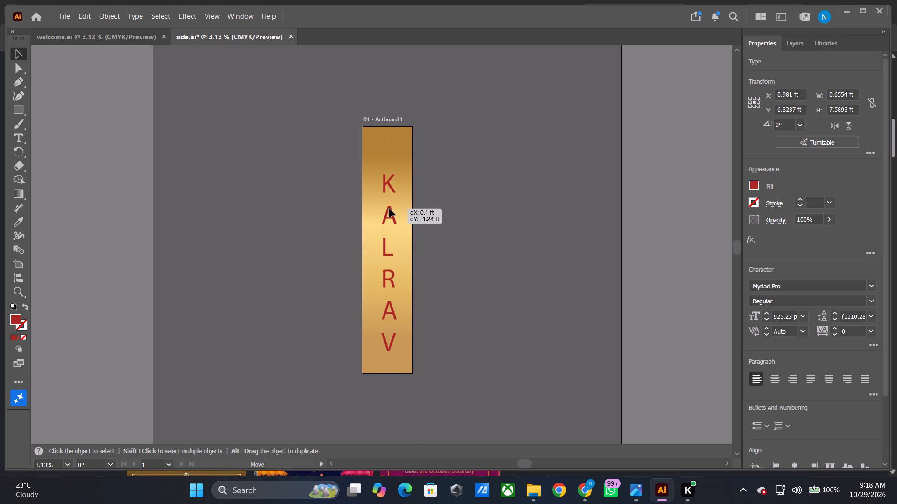
pyautogui.moveTo(389, 209); pyautogui.dragTo(391, 202)
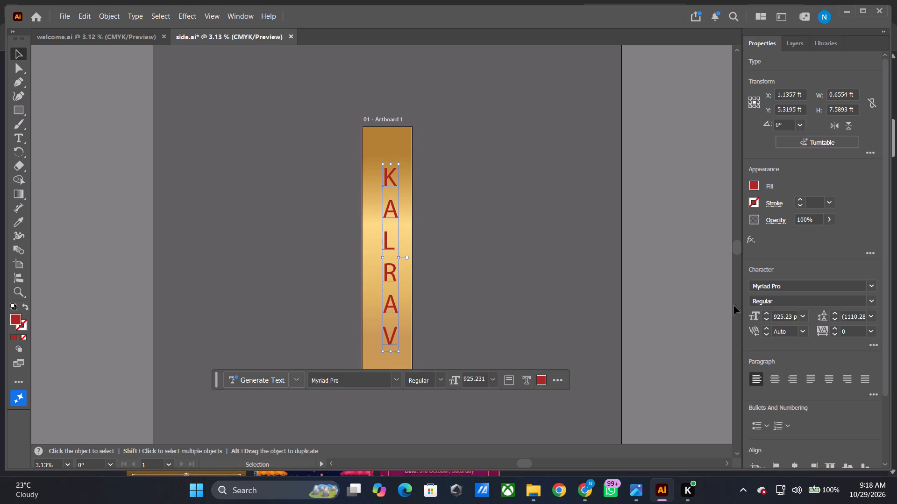
# Tighten the leading of the KALRAV text to 810 pt.
pyautogui.tripleClick(832, 313)
pyautogui.click(833, 313)
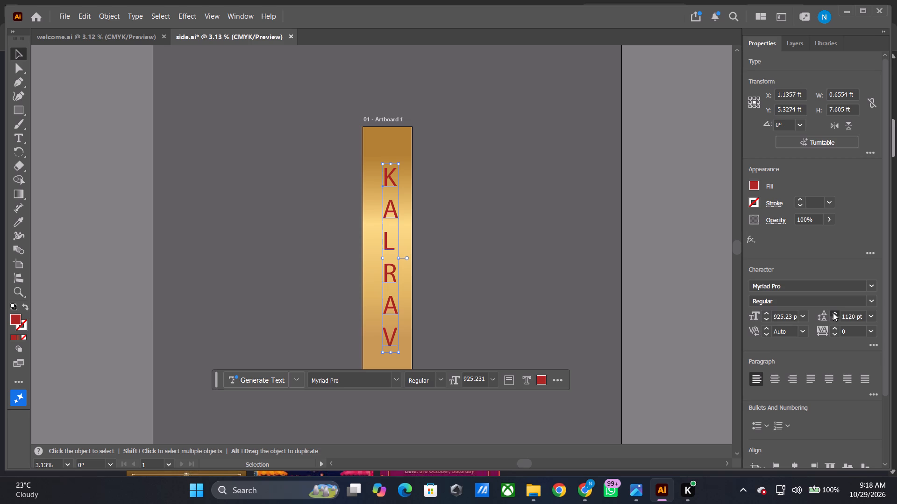
pyautogui.click(832, 320)
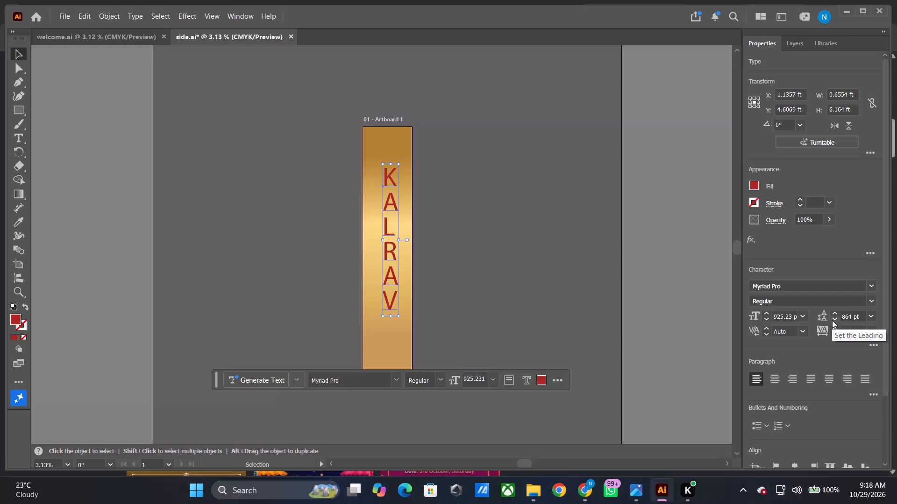
pyautogui.click(832, 320)
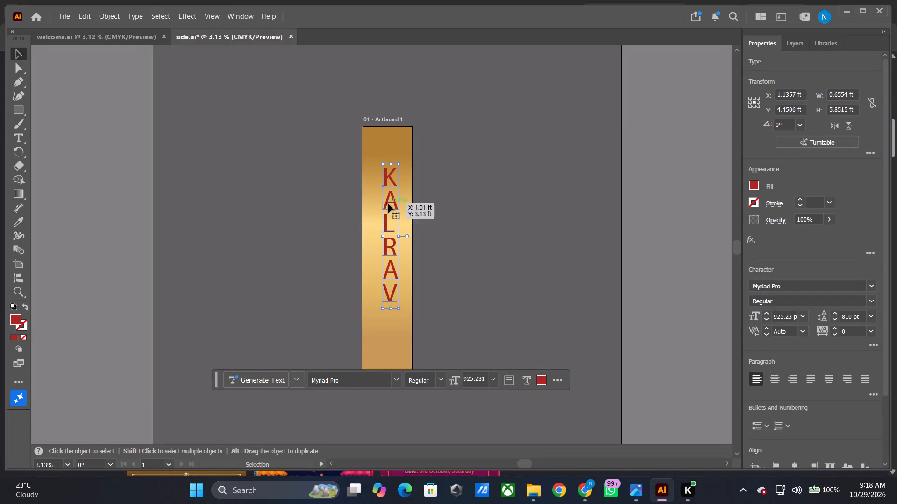
# Move the KALRAV text slightly down to roughly the vertical middle of the gold banner.
pyautogui.moveTo(391, 204); pyautogui.dragTo(391, 209)
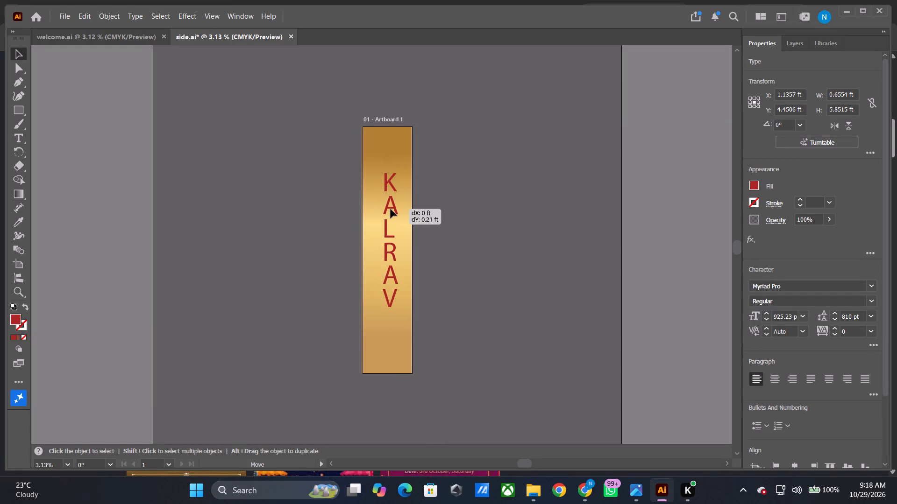
pyautogui.moveTo(391, 209); pyautogui.dragTo(391, 210)
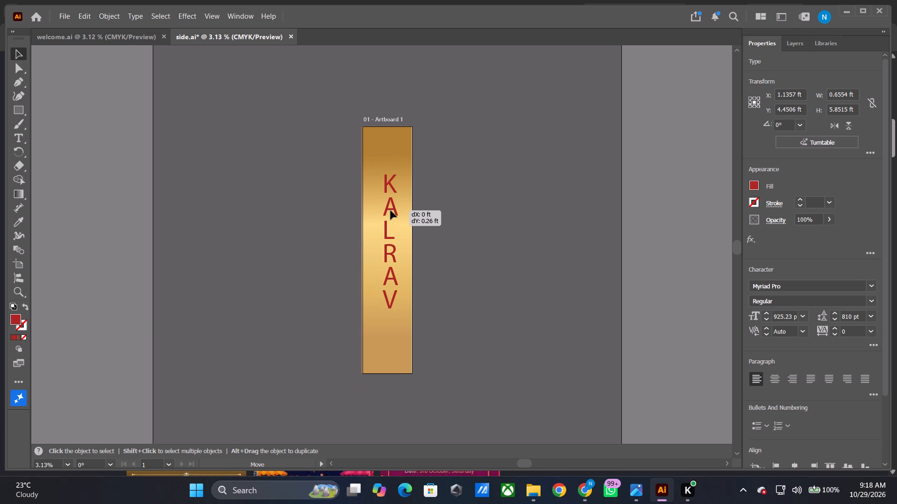
pyautogui.moveTo(391, 210); pyautogui.dragTo(391, 215)
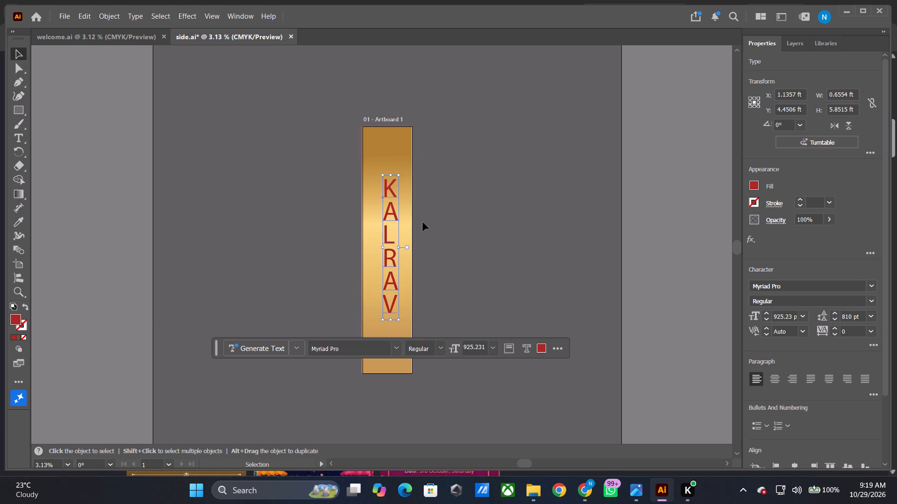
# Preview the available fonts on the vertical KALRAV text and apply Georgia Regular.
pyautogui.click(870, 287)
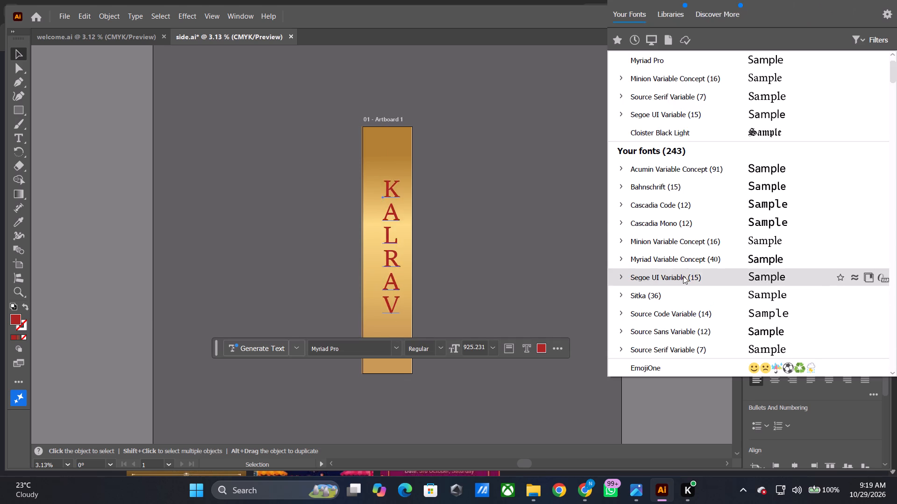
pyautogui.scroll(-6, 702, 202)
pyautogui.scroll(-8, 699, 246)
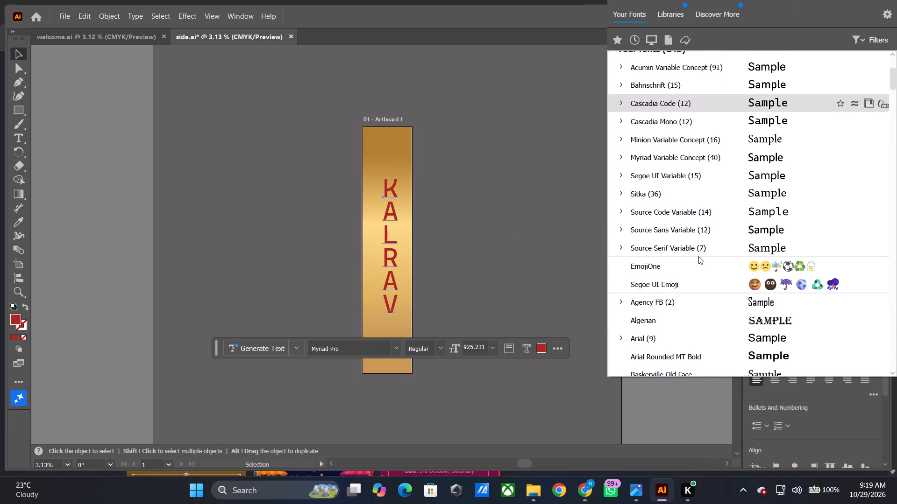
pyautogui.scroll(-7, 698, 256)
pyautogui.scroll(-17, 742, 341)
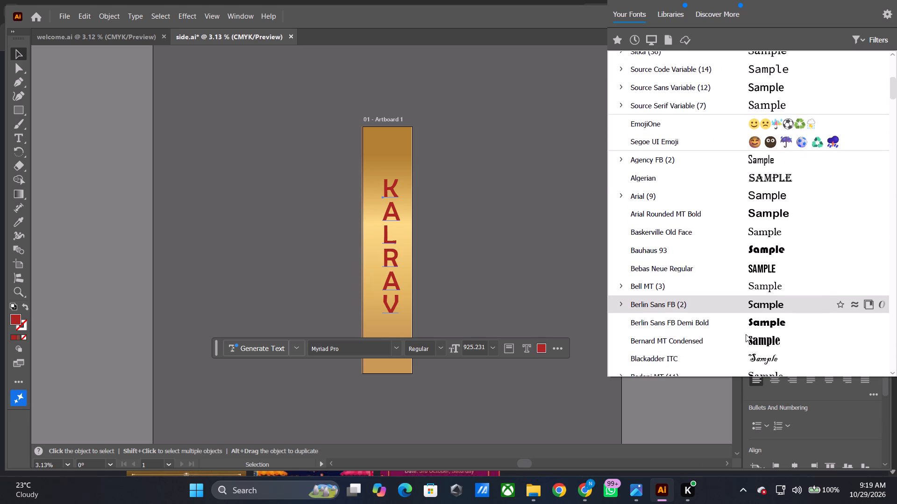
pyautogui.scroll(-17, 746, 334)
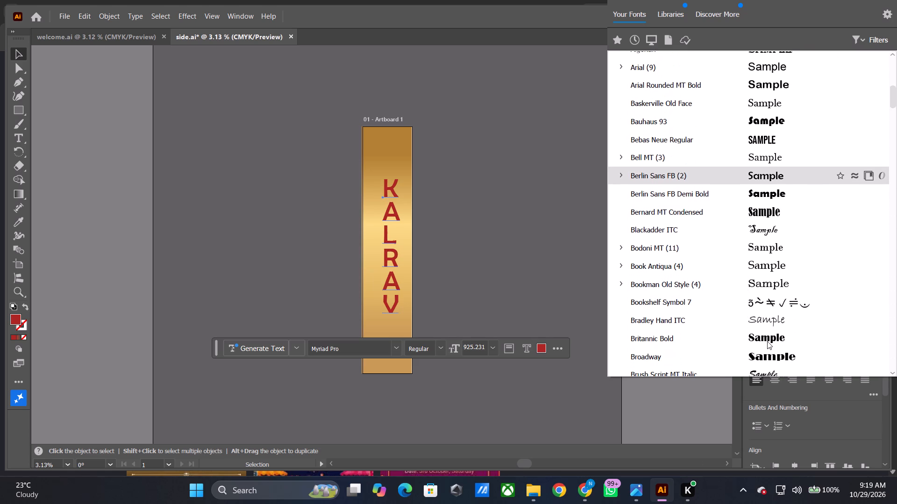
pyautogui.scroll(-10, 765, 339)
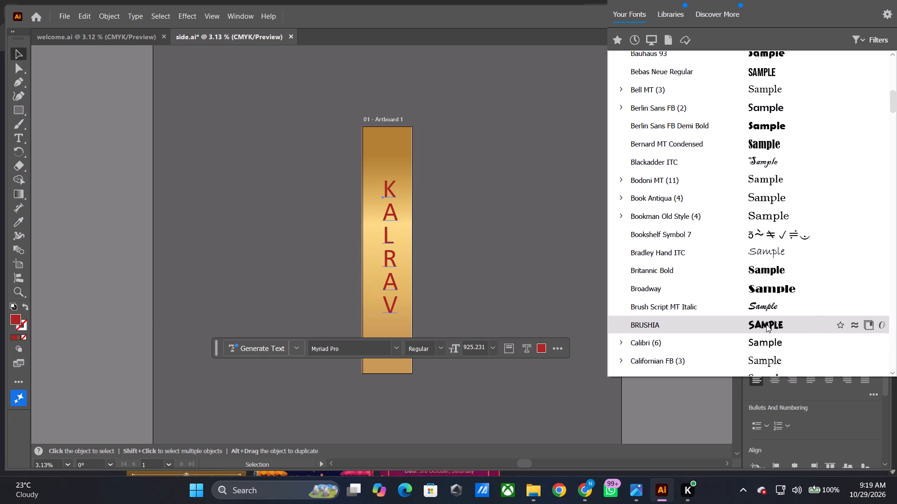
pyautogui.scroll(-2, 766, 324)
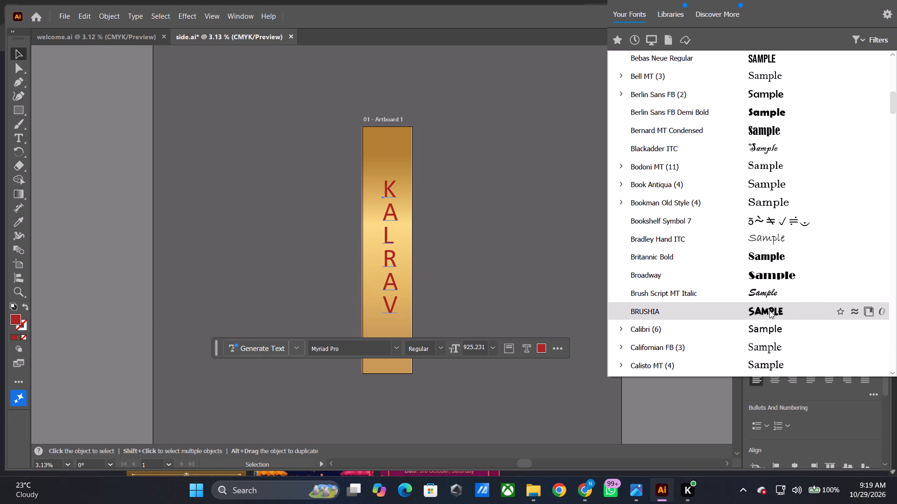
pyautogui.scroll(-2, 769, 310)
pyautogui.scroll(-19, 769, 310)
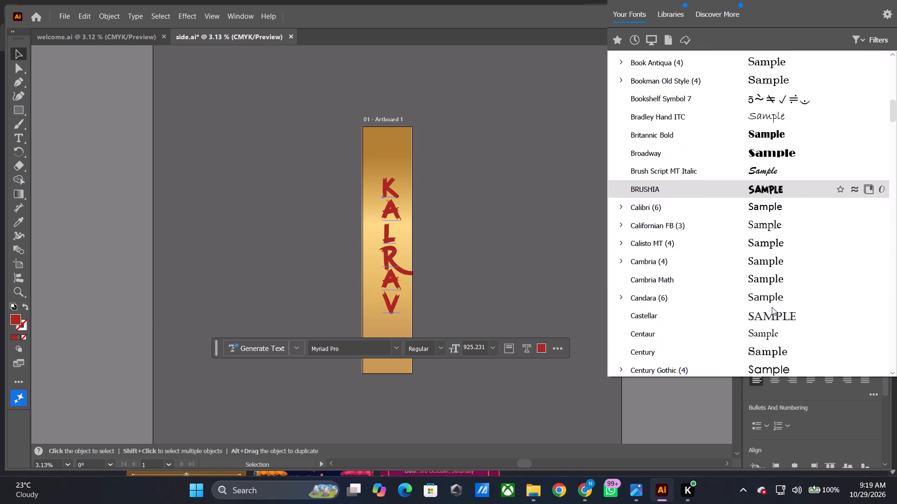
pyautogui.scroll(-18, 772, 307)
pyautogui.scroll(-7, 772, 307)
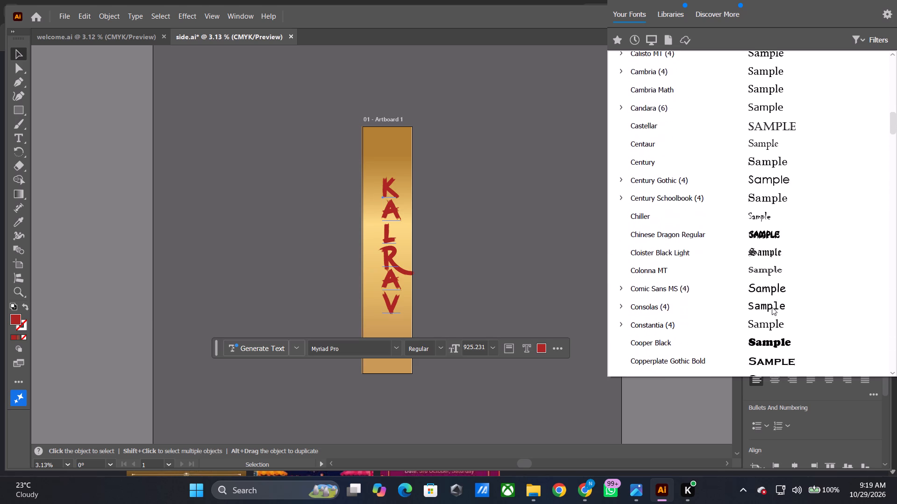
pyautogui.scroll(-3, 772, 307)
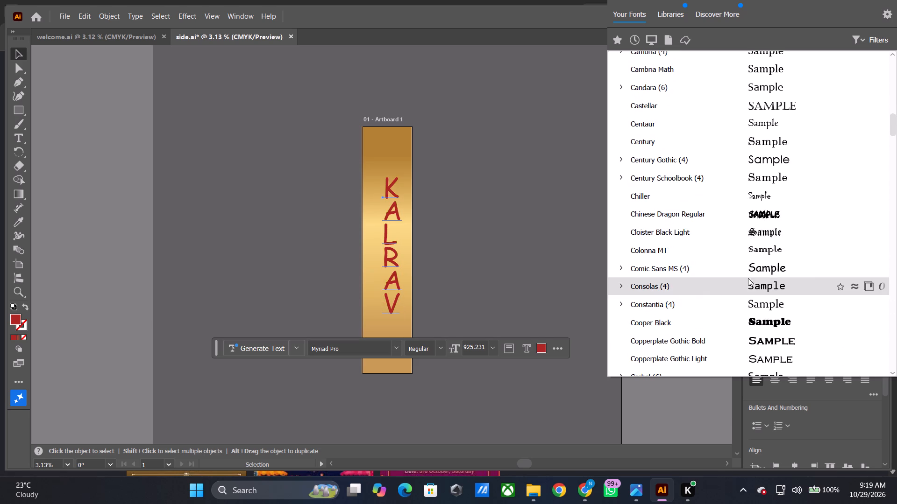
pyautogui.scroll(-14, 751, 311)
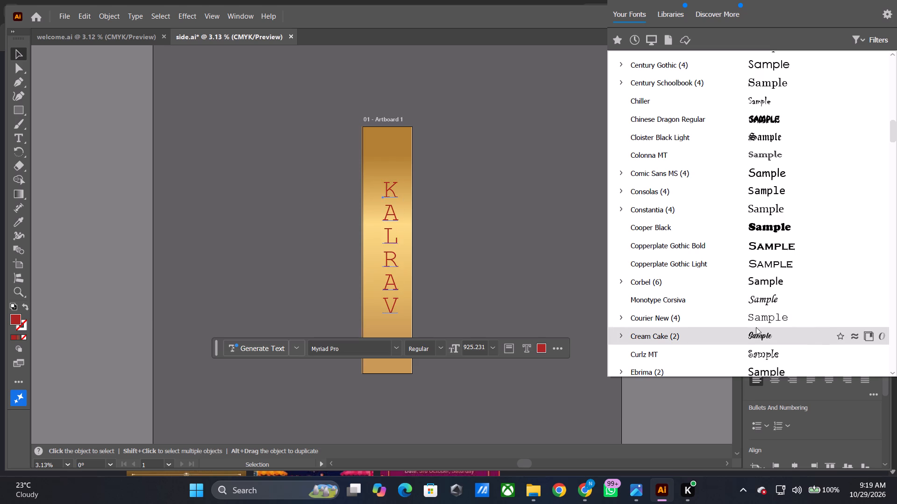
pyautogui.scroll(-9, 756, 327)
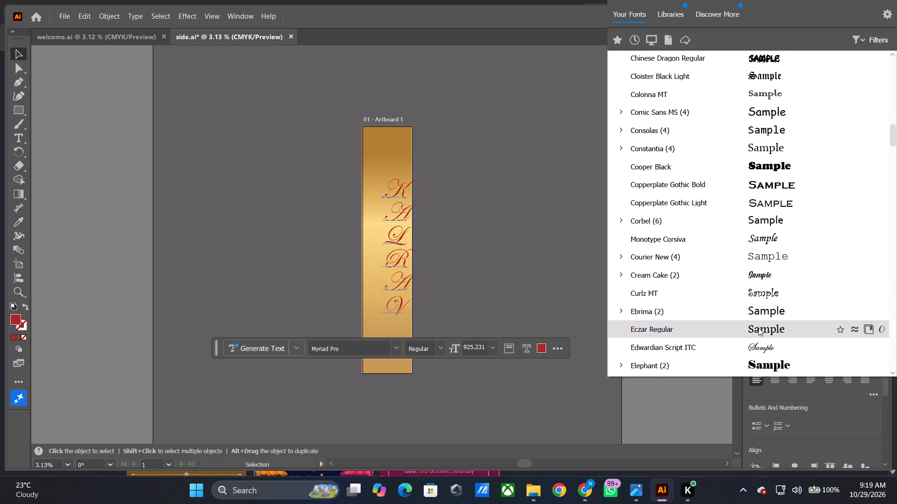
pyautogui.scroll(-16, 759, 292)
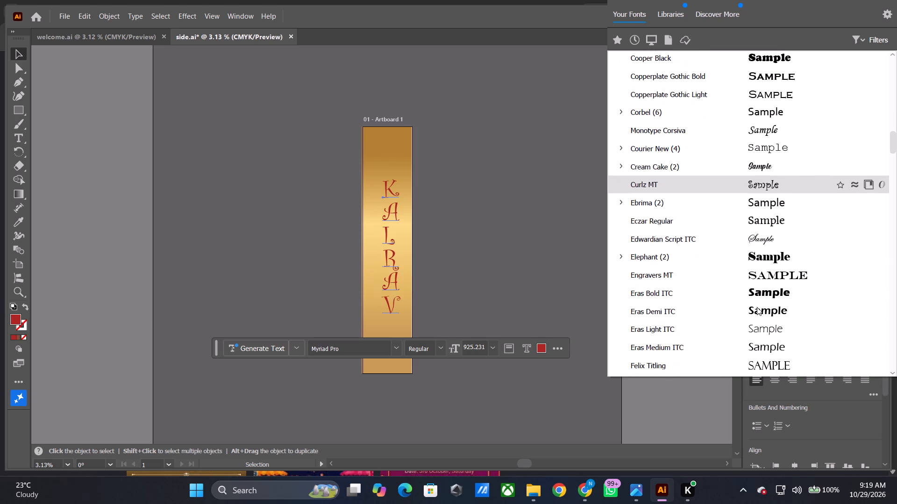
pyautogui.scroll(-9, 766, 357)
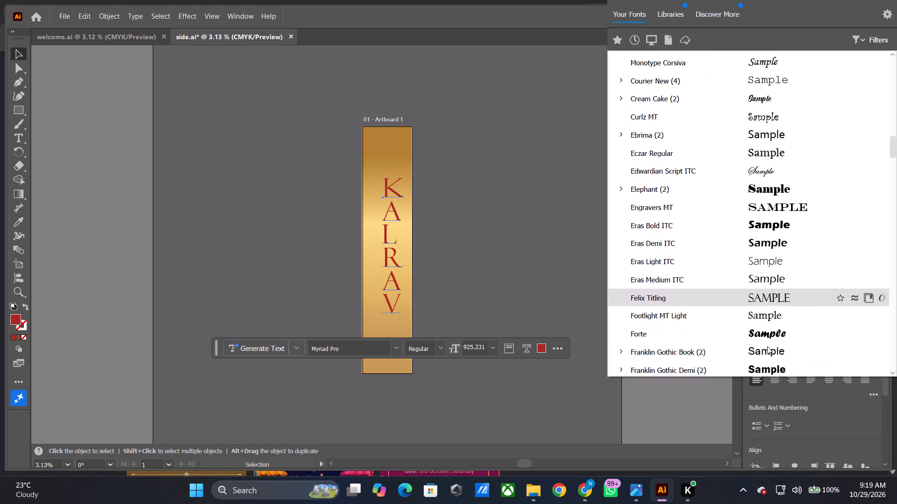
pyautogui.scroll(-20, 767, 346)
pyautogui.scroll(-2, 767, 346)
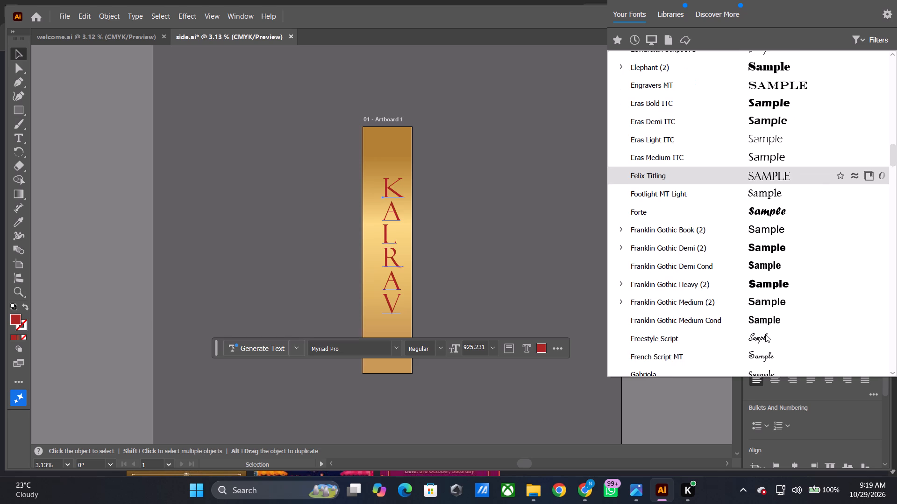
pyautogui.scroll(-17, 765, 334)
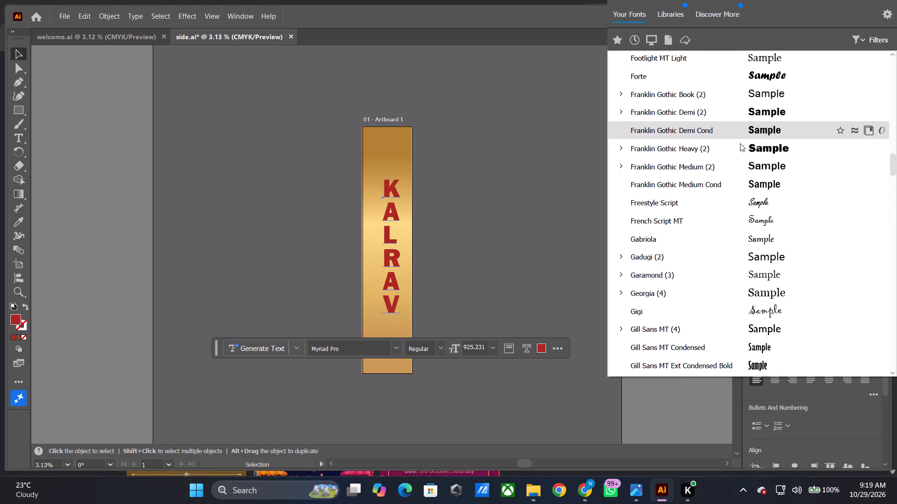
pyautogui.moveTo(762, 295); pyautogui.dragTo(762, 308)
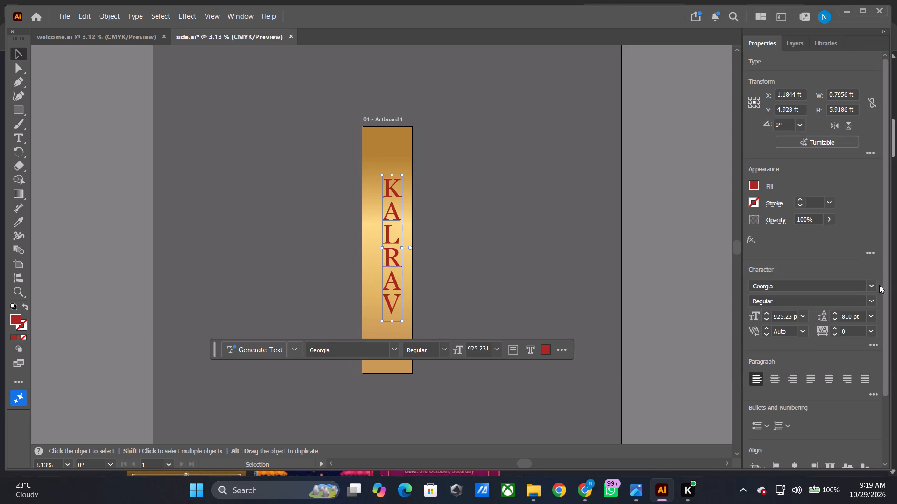
# Set the font of the KALRAV text to Lucida Handwriting Italic.
pyautogui.click(870, 285)
pyautogui.scroll(-11, 750, 185)
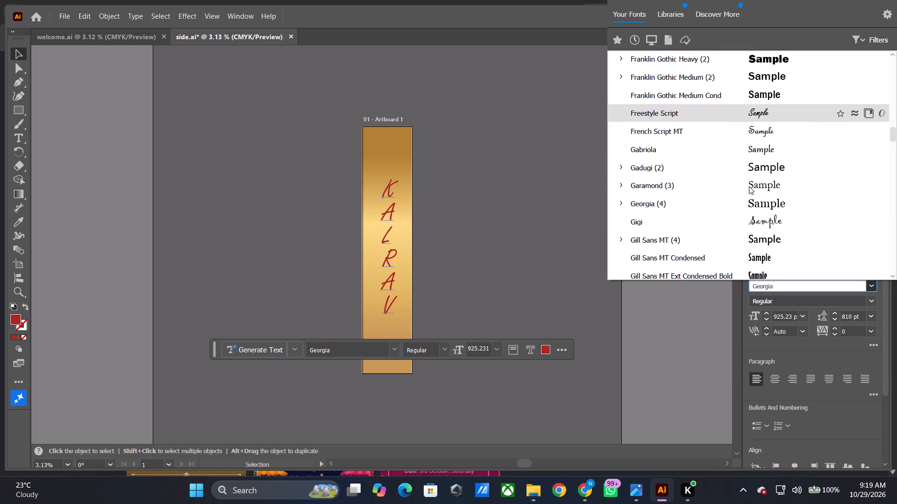
pyautogui.scroll(-4, 749, 186)
pyautogui.moveTo(896, 134); pyautogui.dragTo(896, 144)
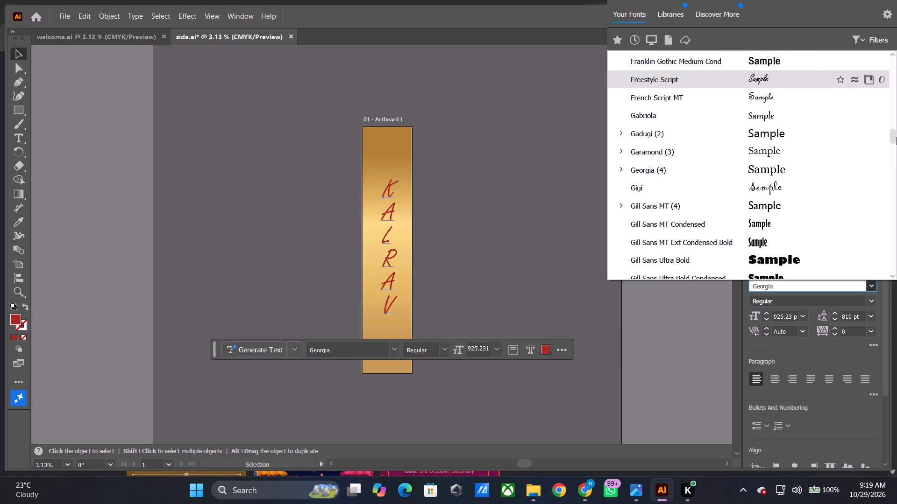
pyautogui.moveTo(896, 133); pyautogui.dragTo(896, 154)
pyautogui.moveTo(895, 127); pyautogui.dragTo(894, 140)
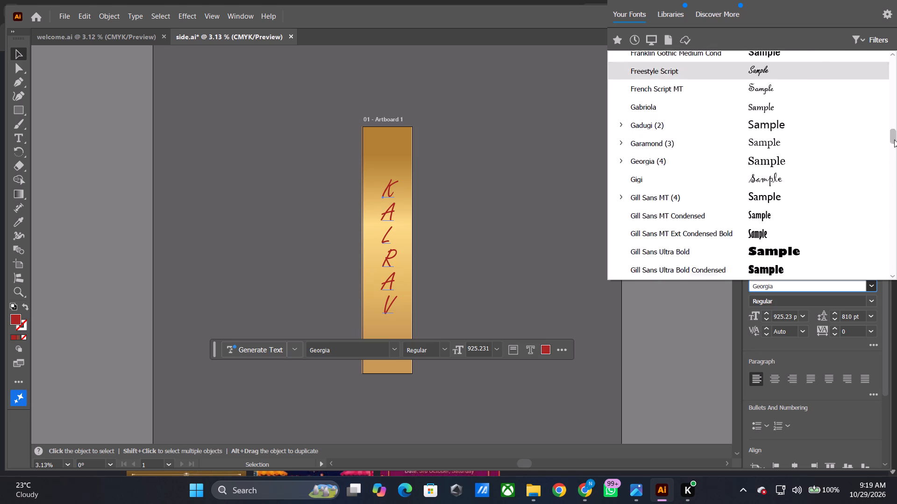
pyautogui.moveTo(894, 140); pyautogui.dragTo(893, 164)
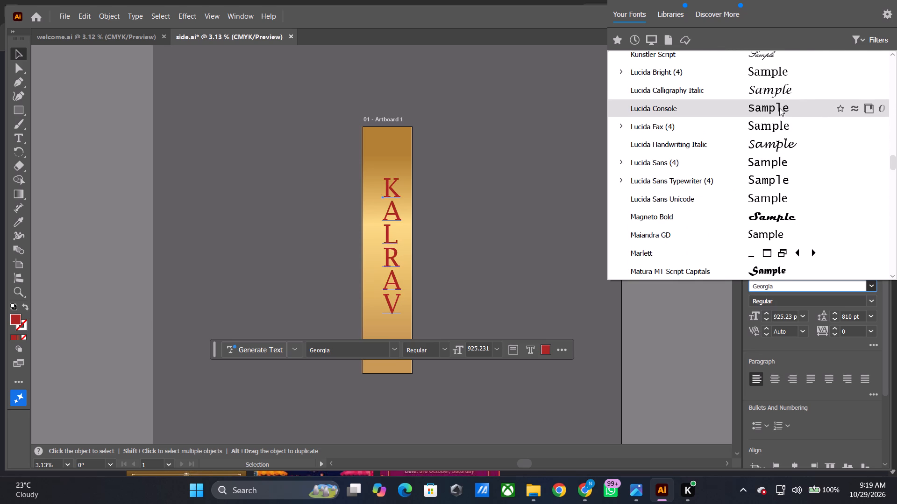
pyautogui.moveTo(776, 139); pyautogui.dragTo(775, 146)
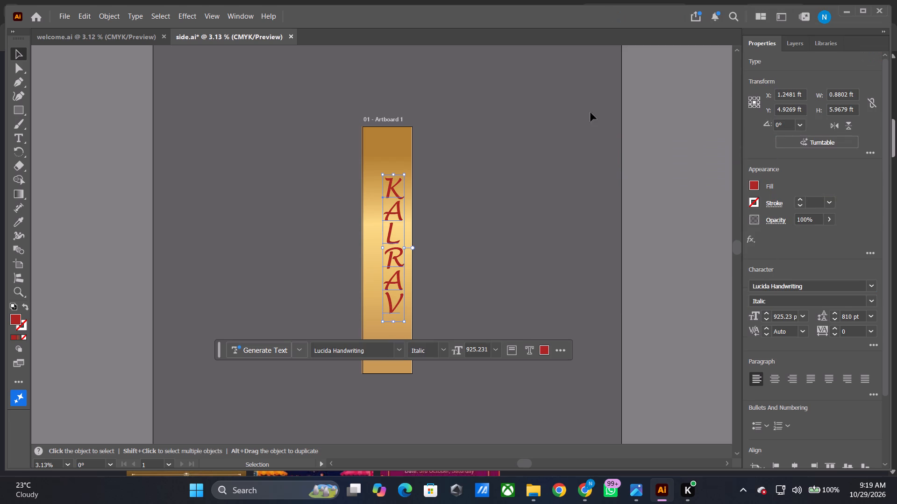
# Move the KALRAV text slightly up and towards the horizontal middle of the gold banner, at about X 0.98 ft, Y 4.64 ft.
pyautogui.moveTo(400, 219); pyautogui.dragTo(395, 215)
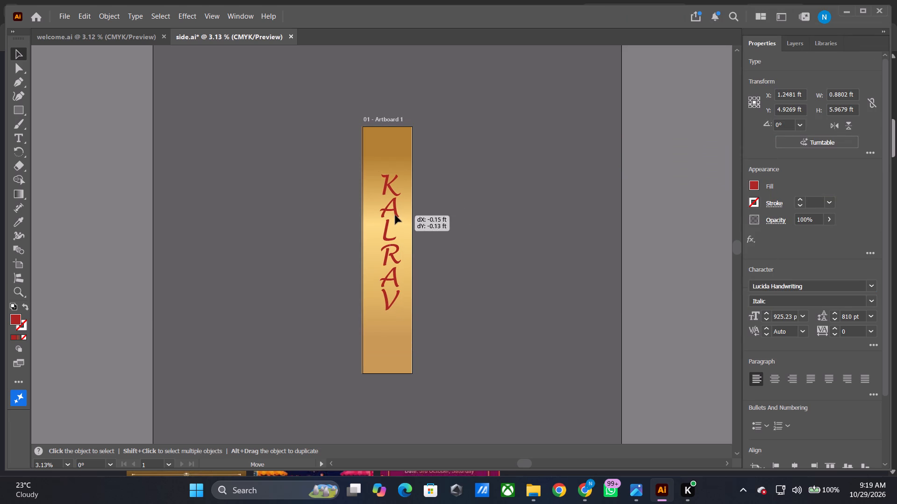
pyautogui.moveTo(395, 215); pyautogui.dragTo(392, 212)
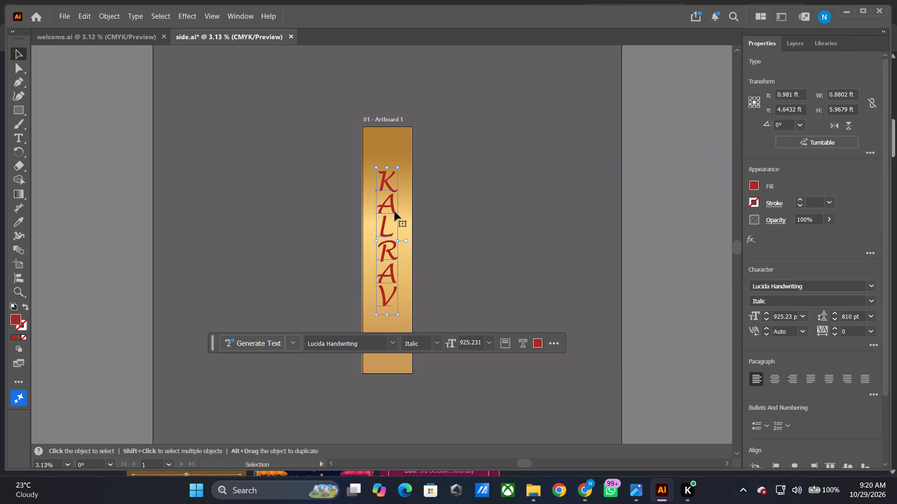
# Thicken the KALRAV lettering with a 66 pt stroke in the same dark red as its fill.
pyautogui.tripleClick(801, 202)
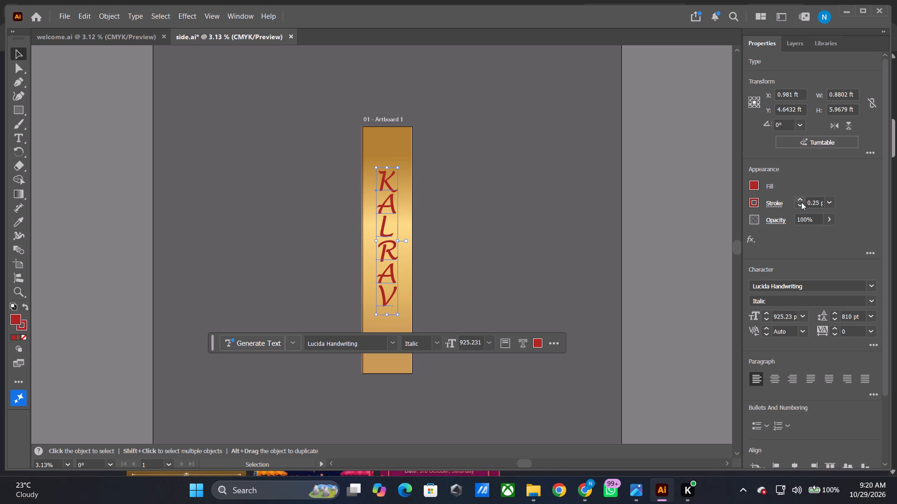
pyautogui.click(801, 202)
pyautogui.tripleClick(801, 202)
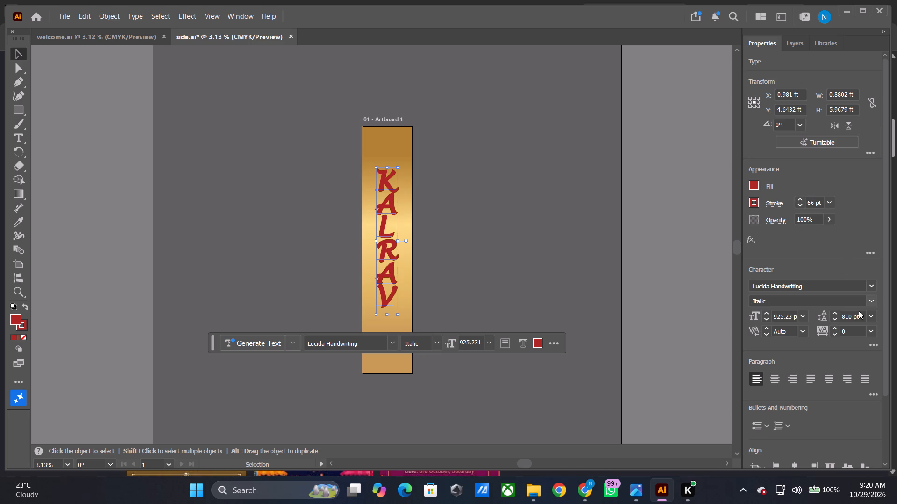
# Set the leading of the vertical KALRAV text to 898 pt to spread the letters apart, and deselect it.
pyautogui.tripleClick(833, 319)
pyautogui.click(833, 319)
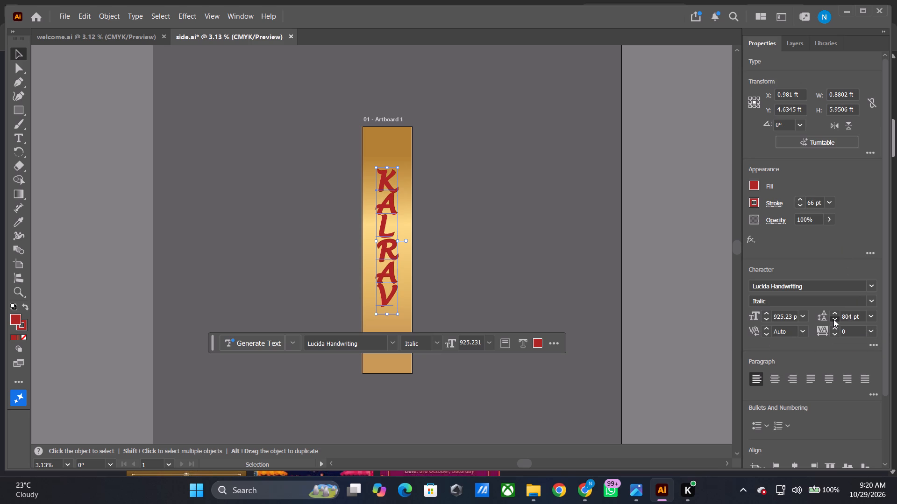
pyautogui.tripleClick(833, 319)
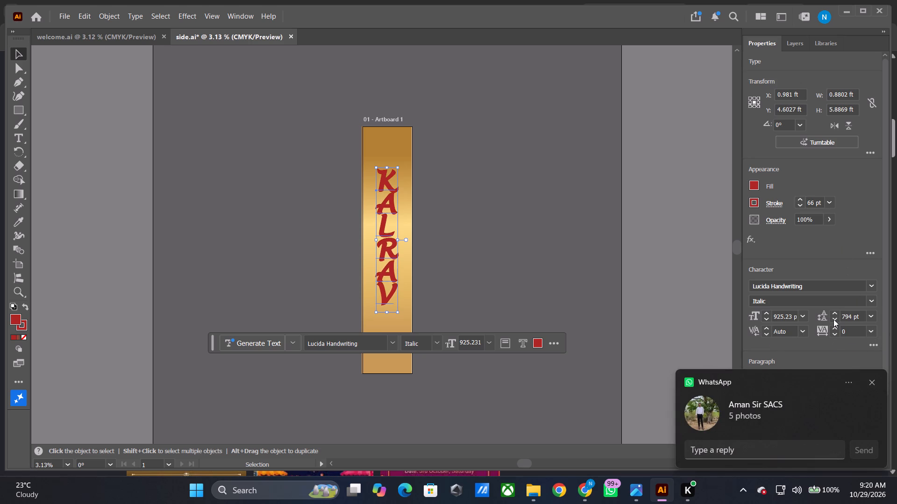
pyautogui.click(834, 315)
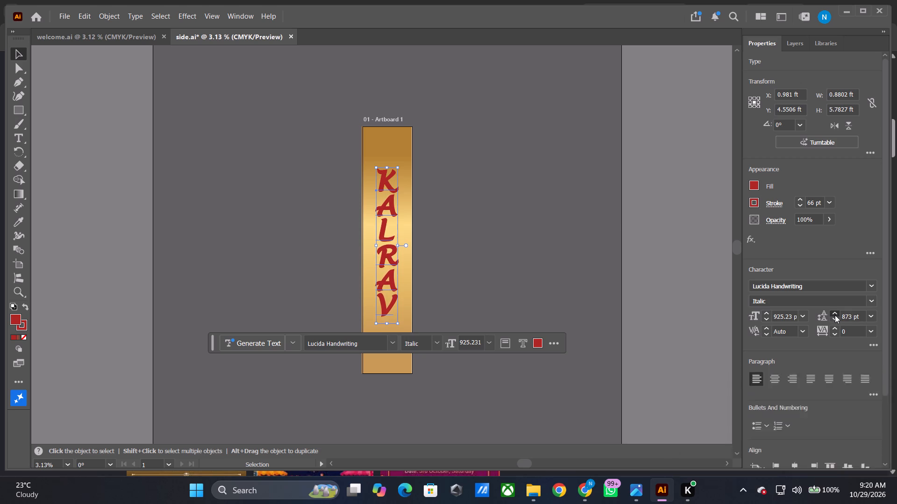
pyautogui.doubleClick(835, 315)
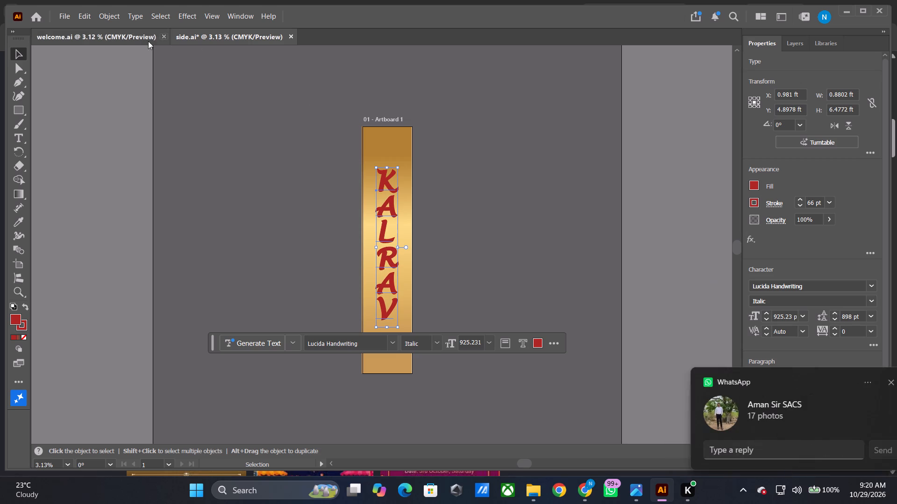
pyautogui.click(465, 178)
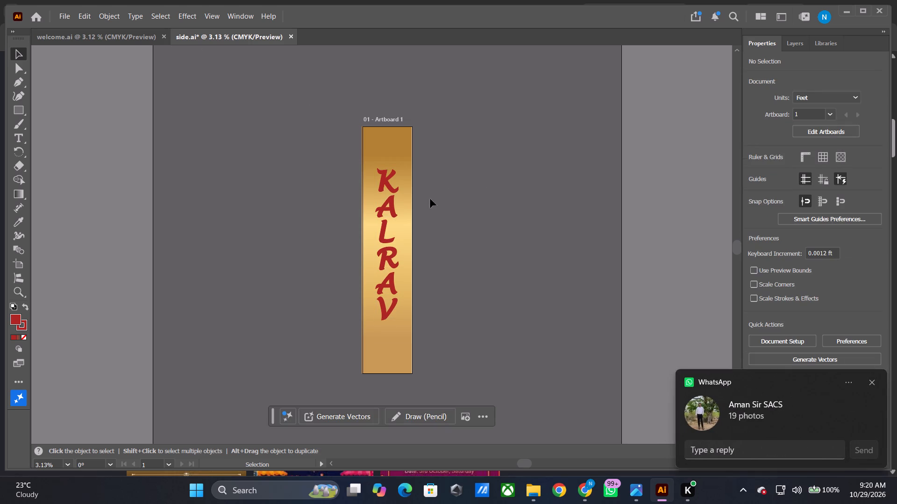
# Reposition the KALRAV text higher on the gold banner, ending with a shift of about 0.59 ft up and 0.11 ft to the right.
pyautogui.moveTo(390, 282); pyautogui.dragTo(390, 293)
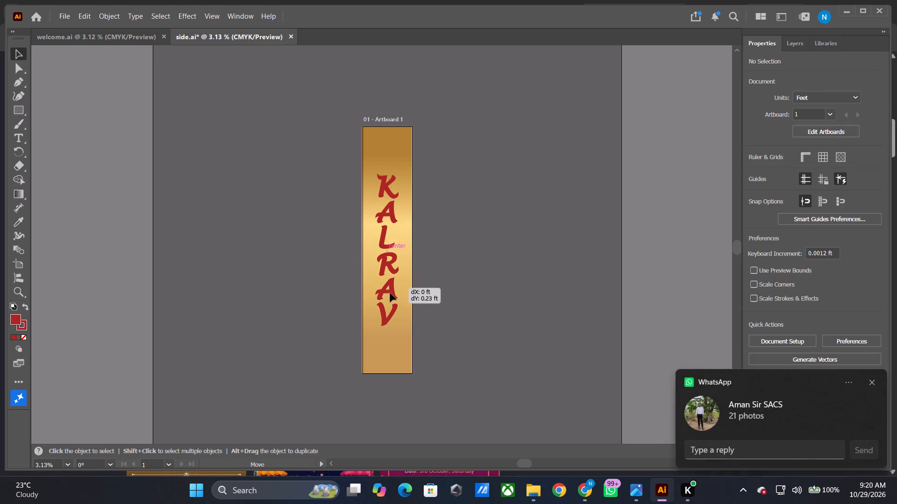
pyautogui.moveTo(390, 293); pyautogui.dragTo(392, 272)
pyautogui.click(712, 139)
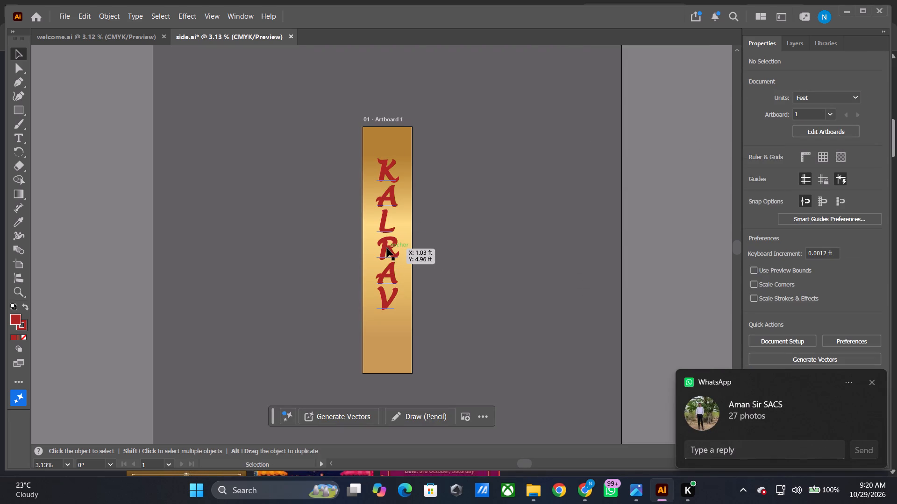
pyautogui.moveTo(387, 248); pyautogui.dragTo(385, 258)
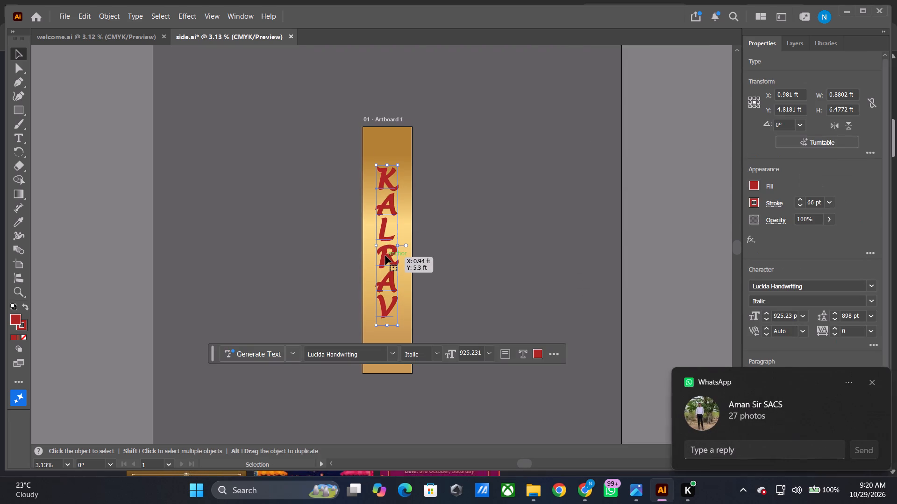
pyautogui.moveTo(388, 237); pyautogui.dragTo(389, 224)
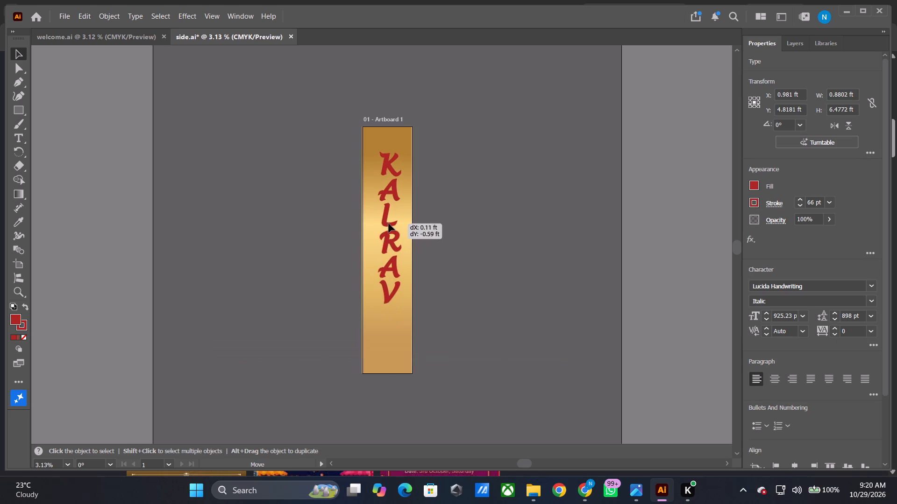
# Move the KALRAV text upward and centre it horizontally on the gold banner, at X 1 ft and about Y 4.47 ft.
pyautogui.moveTo(389, 224); pyautogui.dragTo(388, 230)
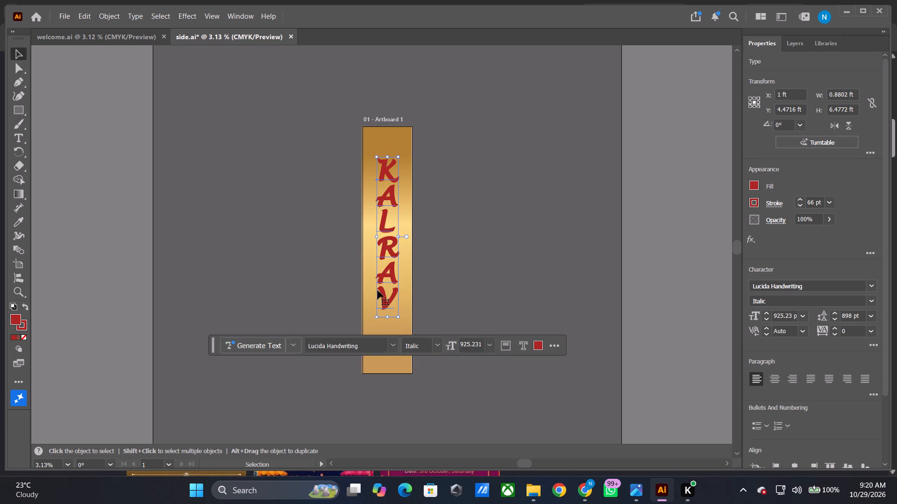
# Duplicate the KALRAV text about 1.6 ft further down and replace the copy's letters with 2026 on one line.
pyautogui.keyDown('alt'); pyautogui.moveTo(393, 266); pyautogui.dragTo(393, 307); pyautogui.keyUp('alt')
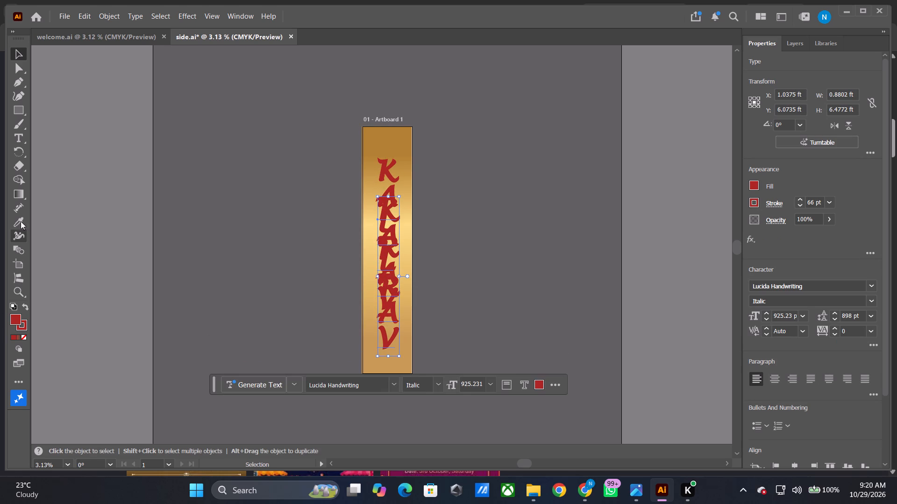
pyautogui.click(17, 140)
pyautogui.click(392, 339)
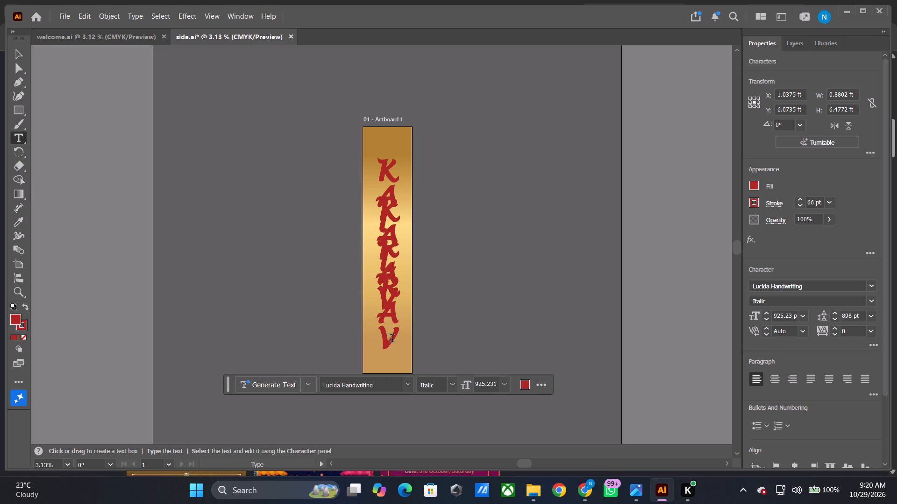
pyautogui.press('BackSpace')
pyautogui.press('BackSpace')
pyautogui.press('BackSpace')
pyautogui.press('BackSpace')
pyautogui.press('BackSpace')
pyautogui.press('BackSpace')
pyautogui.press('BackSpace')
pyautogui.press('BackSpace')
pyautogui.press('BackSpace')
pyautogui.press('BackSpace')
pyautogui.press('BackSpace')
pyautogui.press('BackSpace')
pyautogui.press('BackSpace')
pyautogui.press('BackSpace')
pyautogui.press('BackSpace')
pyautogui.press('BackSpace')
pyautogui.press('BackSpace')
pyautogui.press('BackSpace')
pyautogui.press('BackSpace')
pyautogui.press('BackSpace')
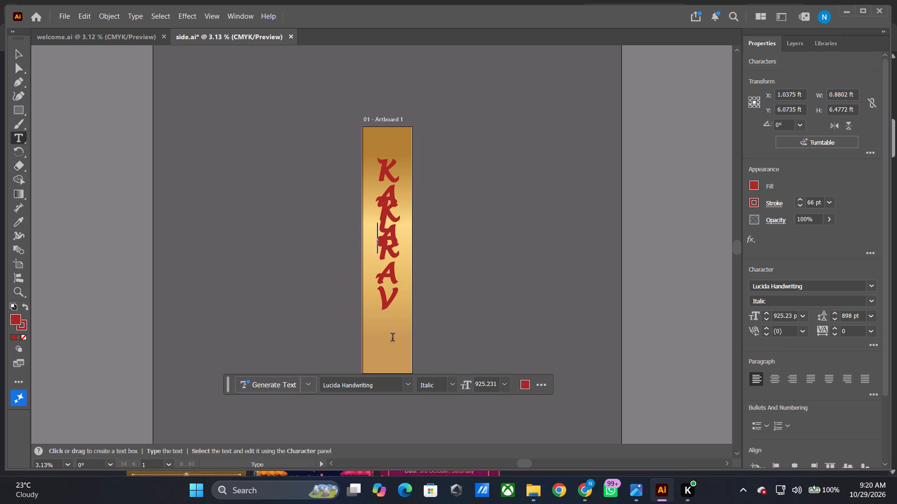
pyautogui.press('2')
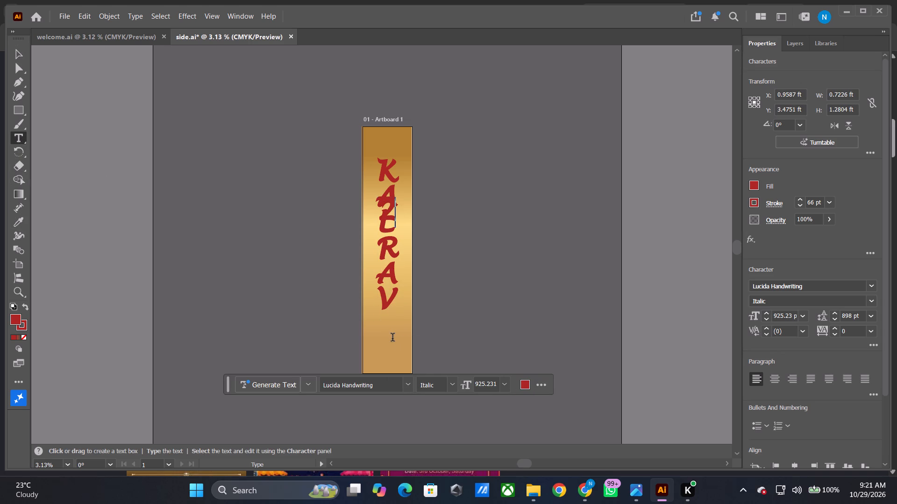
pyautogui.write('02')
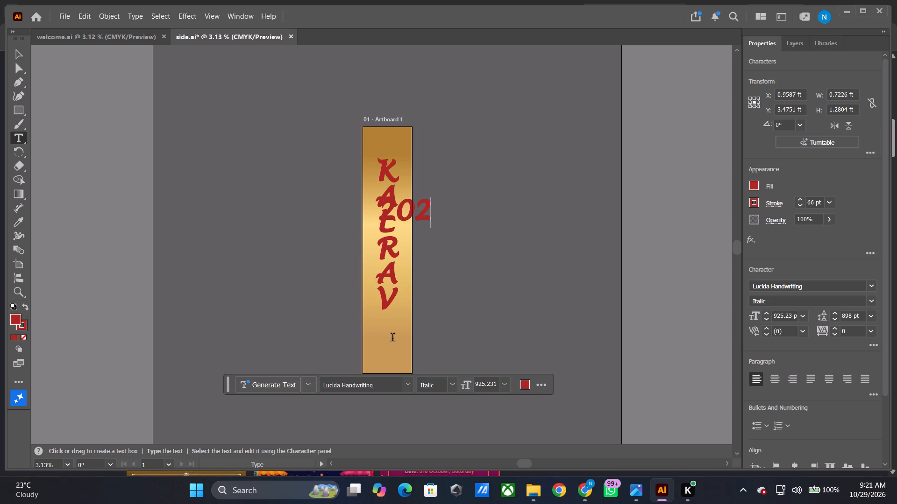
pyautogui.press('6')
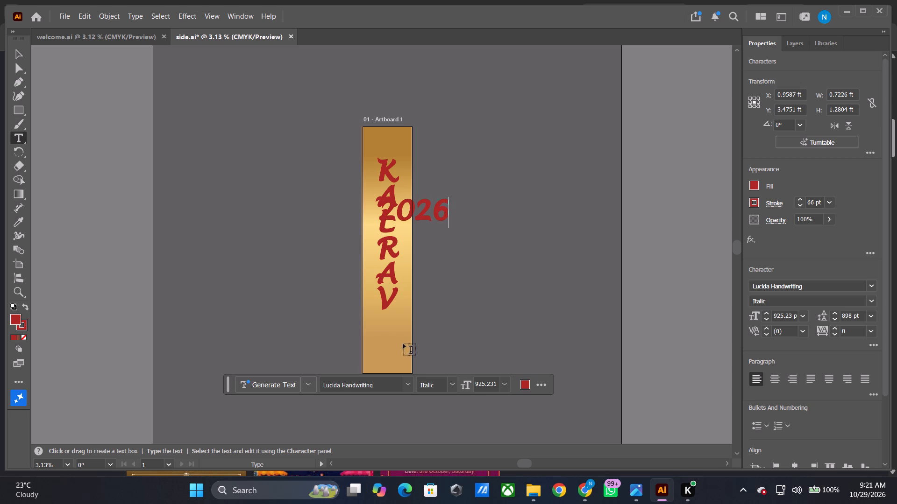
pyautogui.click(12, 50)
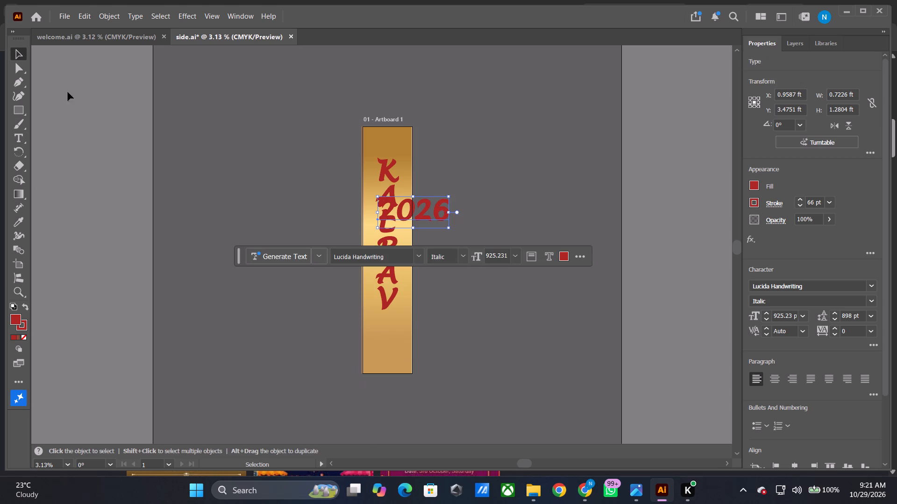
# Shrink the 2026 text to about 476 pt and centre it on the banner just below the KALRAV letters.
pyautogui.moveTo(427, 207); pyautogui.dragTo(401, 317)
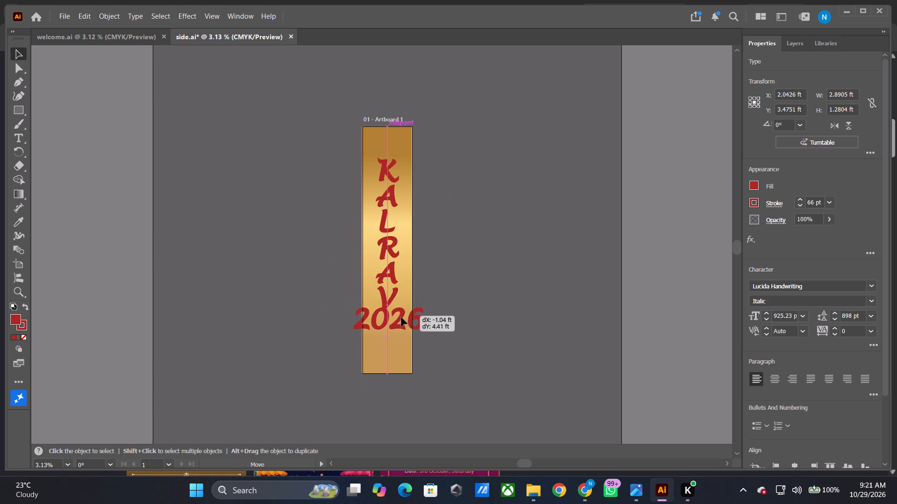
pyautogui.moveTo(401, 317); pyautogui.dragTo(400, 317)
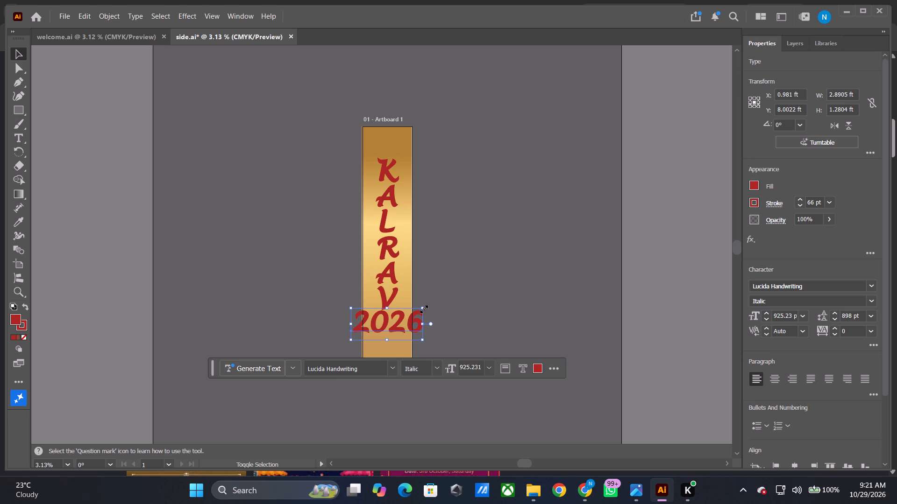
pyautogui.keyDown('shift'); pyautogui.moveTo(422, 307); pyautogui.dragTo(405, 319); pyautogui.keyUp('shift')
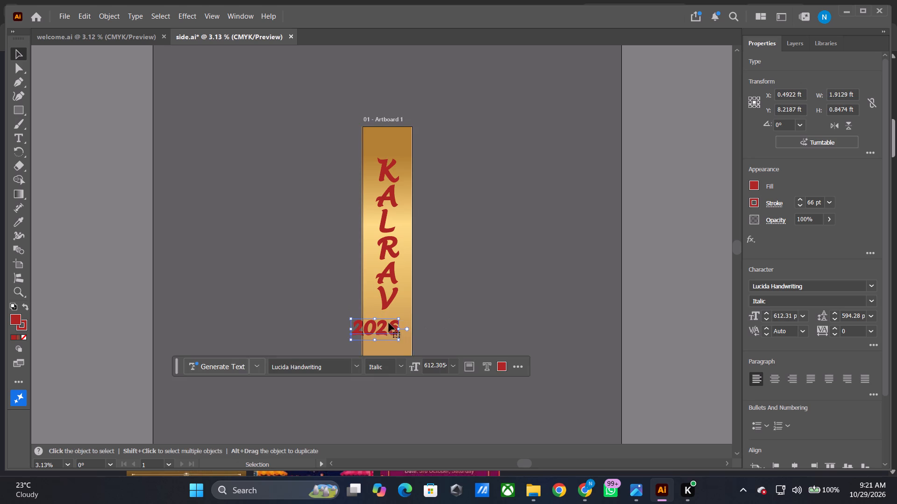
pyautogui.moveTo(382, 326); pyautogui.dragTo(392, 326)
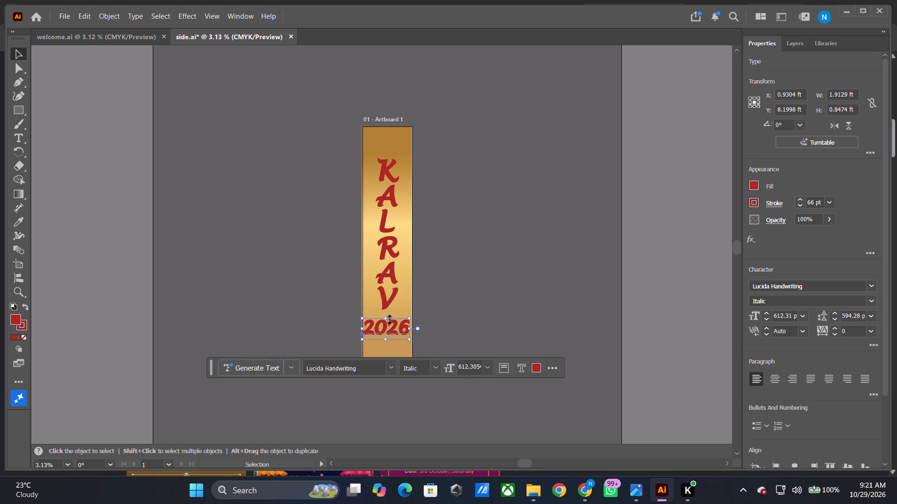
pyautogui.keyDown('shift'); pyautogui.moveTo(387, 318); pyautogui.dragTo(388, 323); pyautogui.keyUp('shift')
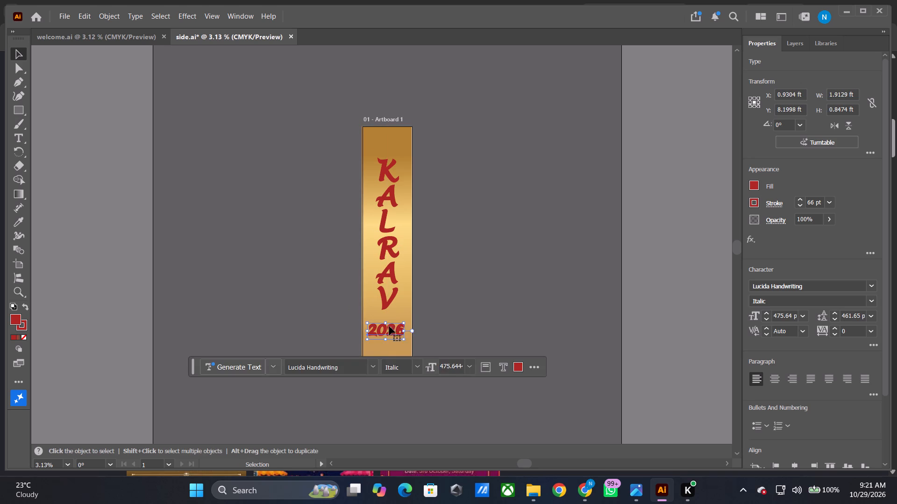
pyautogui.moveTo(389, 330); pyautogui.dragTo(391, 322)
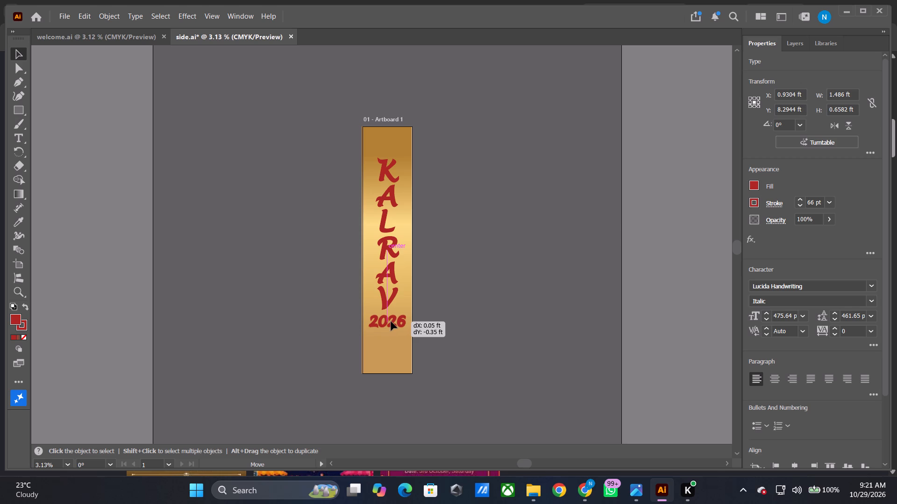
pyautogui.moveTo(391, 322); pyautogui.dragTo(392, 322)
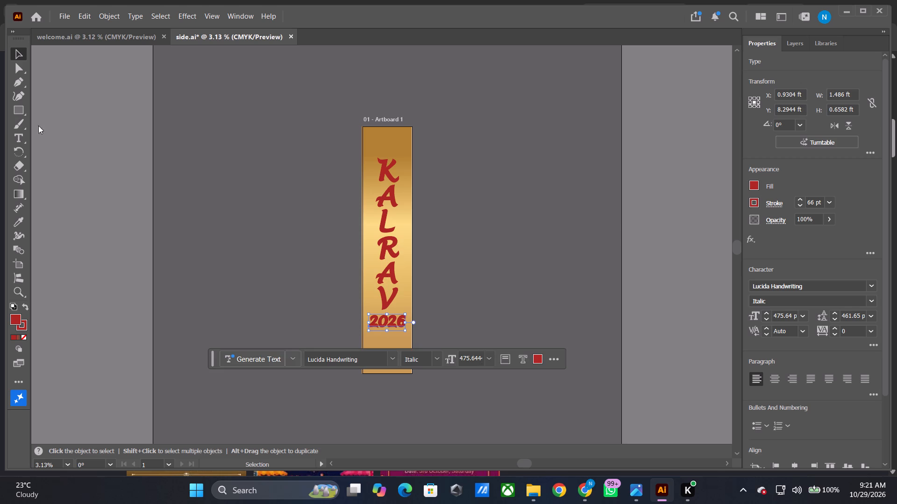
pyautogui.click(296, 141)
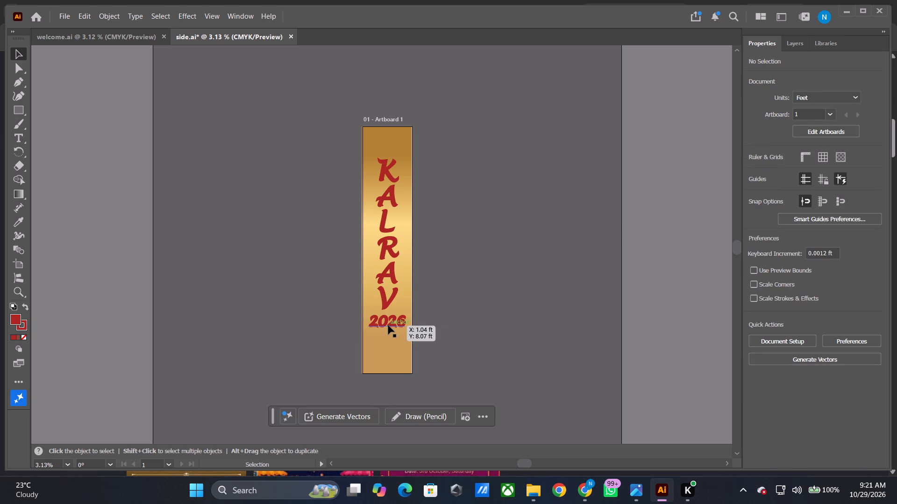
# Scale the KALRAV text down to about 709 pt and move it up to about X 1.1 ft, Y 4.39 ft.
pyautogui.click(386, 291)
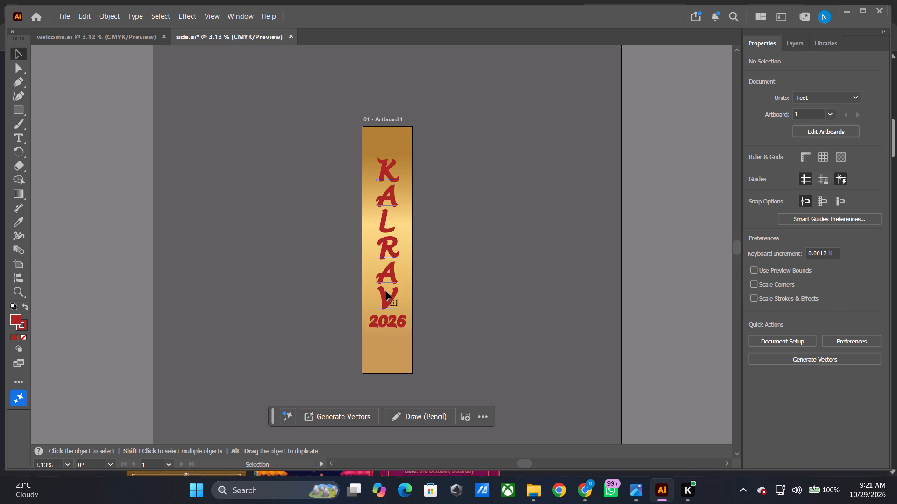
pyautogui.keyDown('shift'); pyautogui.moveTo(385, 156); pyautogui.dragTo(385, 164); pyautogui.keyUp('shift')
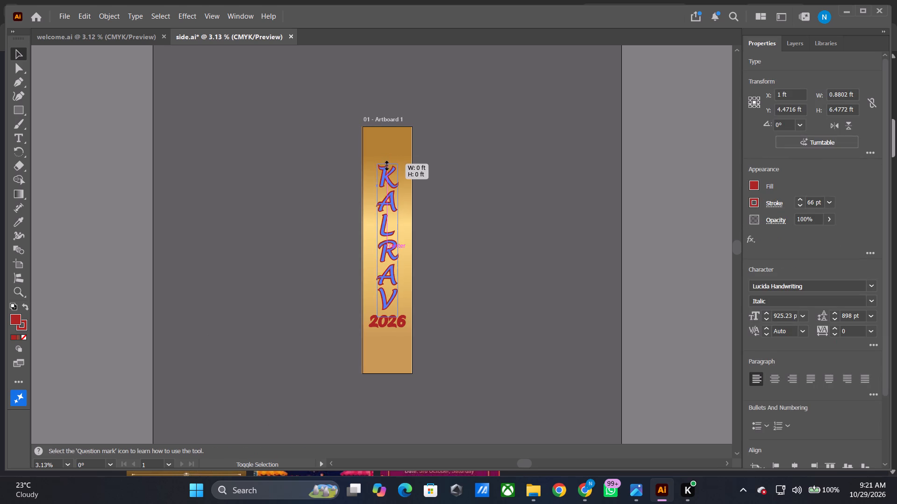
pyautogui.keyDown('shift'); pyautogui.moveTo(385, 164); pyautogui.dragTo(386, 184); pyautogui.keyUp('shift')
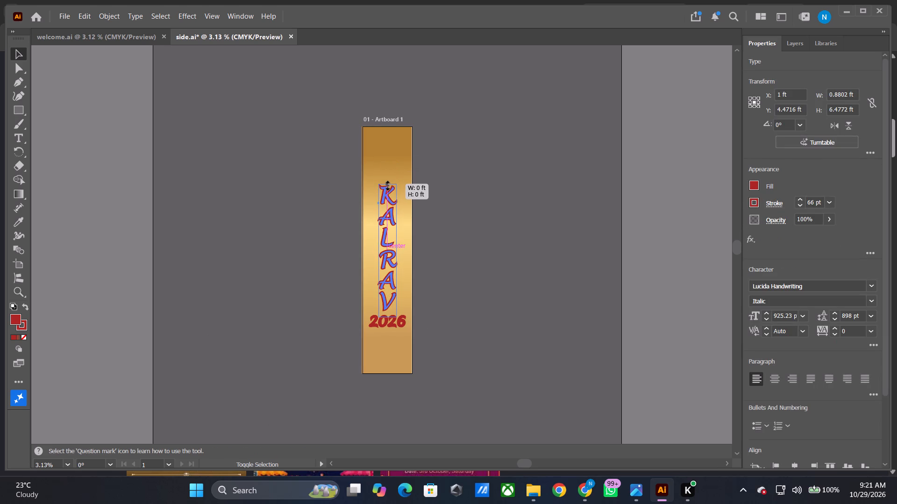
pyautogui.keyDown('shift'); pyautogui.moveTo(386, 184); pyautogui.dragTo(386, 194); pyautogui.keyUp('shift')
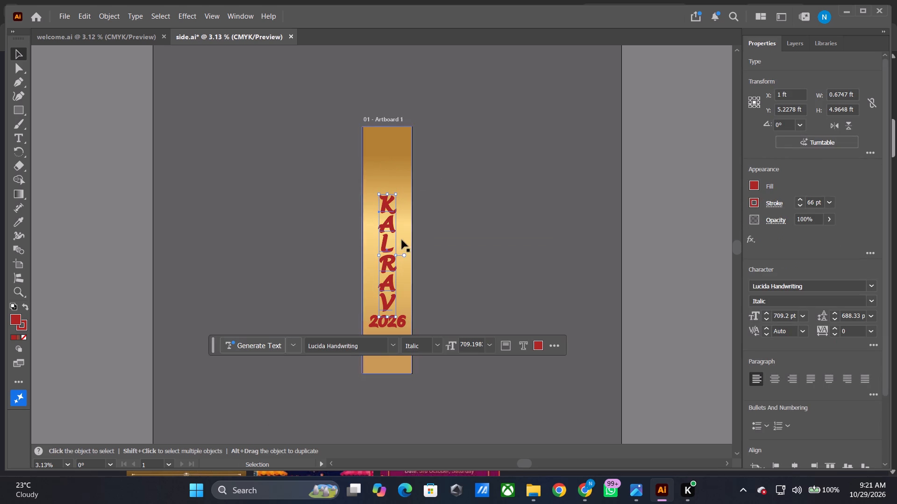
pyautogui.moveTo(390, 252); pyautogui.dragTo(392, 237)
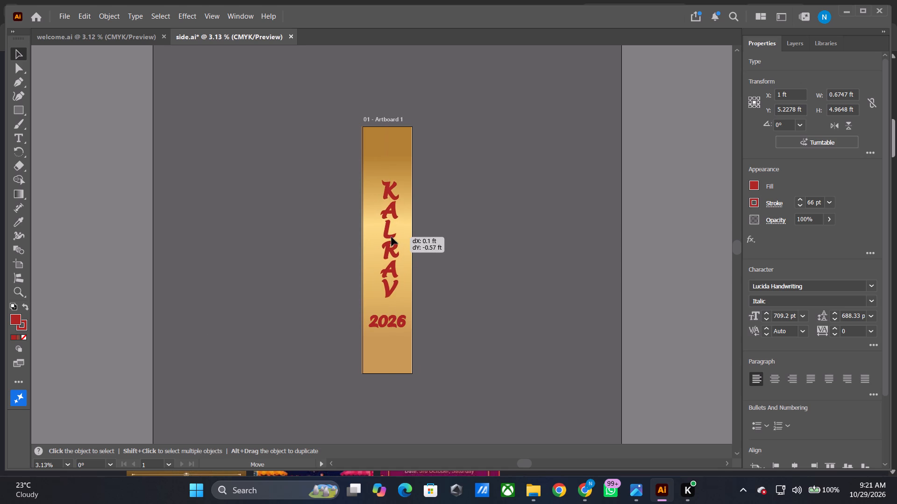
pyautogui.moveTo(392, 237); pyautogui.dragTo(392, 231)
pyautogui.click(476, 244)
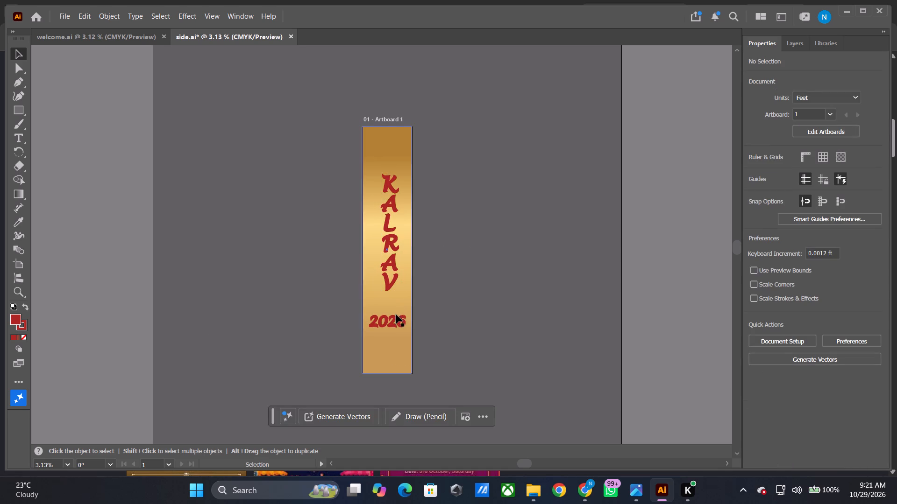
# Move the 2026 text up close beneath KALRAV, centred on the banner at X 1 ft and about Y 7.25 ft.
pyautogui.moveTo(393, 324); pyautogui.dragTo(395, 308)
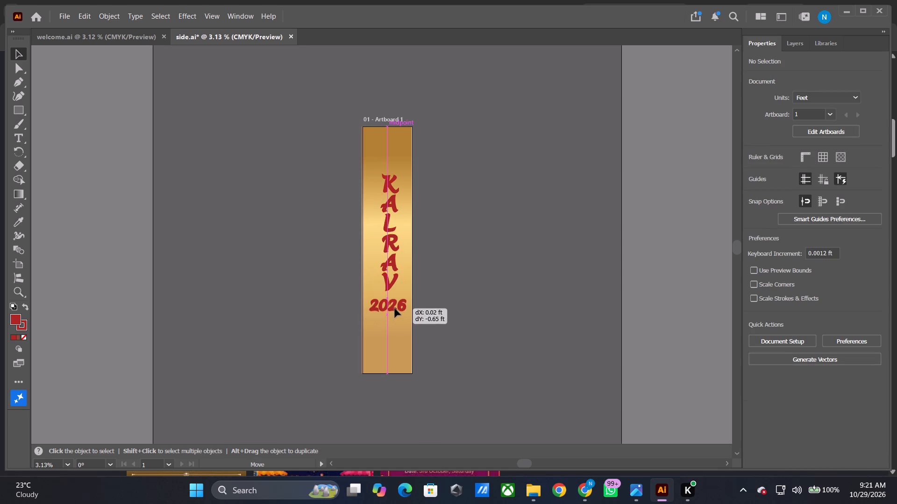
pyautogui.moveTo(395, 308); pyautogui.dragTo(394, 304)
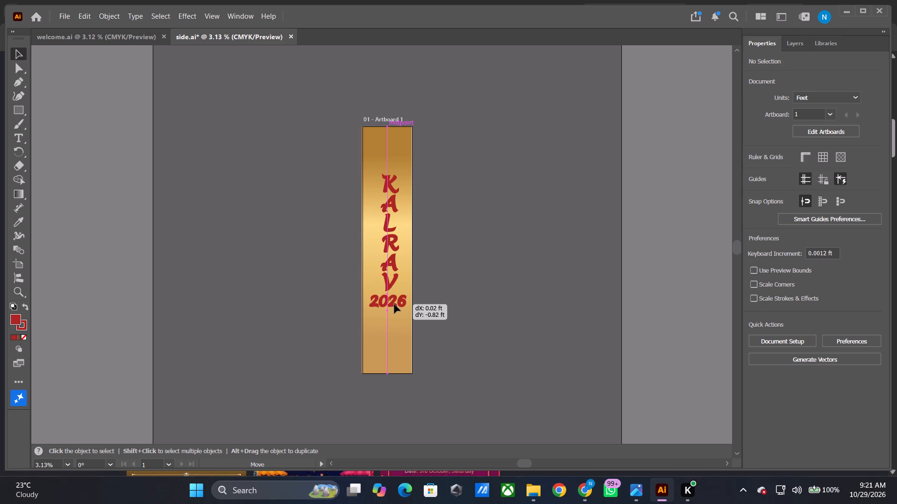
pyautogui.moveTo(394, 304); pyautogui.dragTo(395, 308)
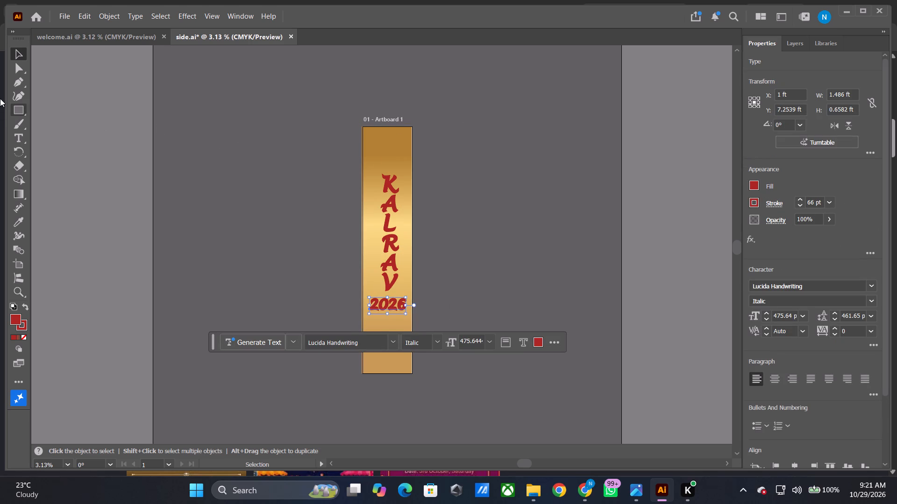
pyautogui.click(20, 57)
pyautogui.click(106, 154)
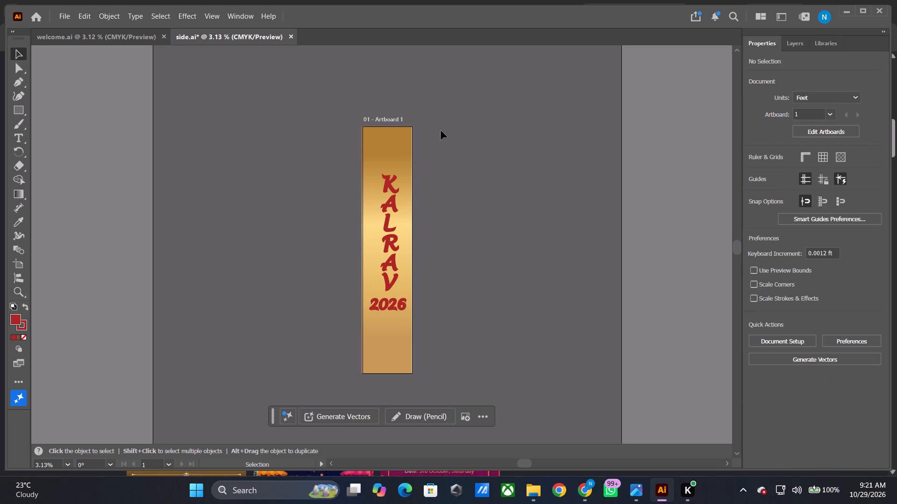
# Nudge the KALRAV and 2026 texts down together to about Y 5.14 ft.
pyautogui.keyDown('shift'); pyautogui.click(391, 239); pyautogui.keyUp('shift')
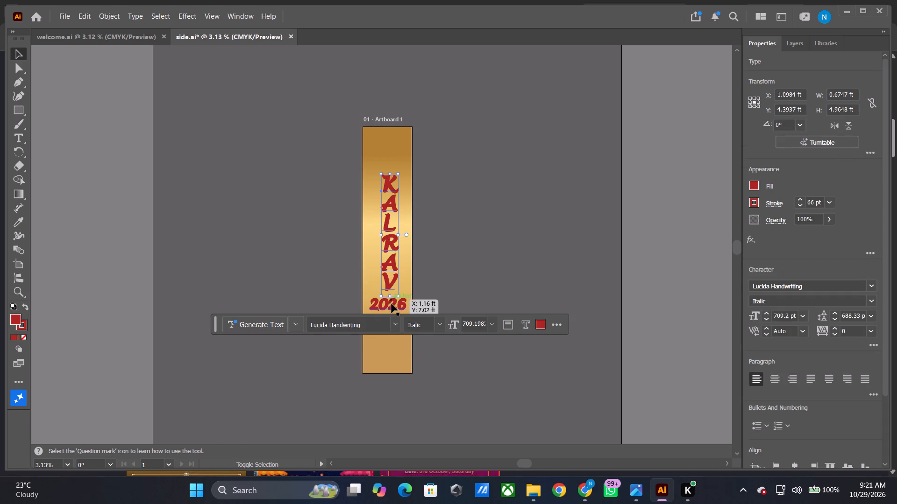
pyautogui.keyDown('shift'); pyautogui.click(392, 306); pyautogui.keyUp('shift')
pyautogui.hotkey('shift', 'Down')
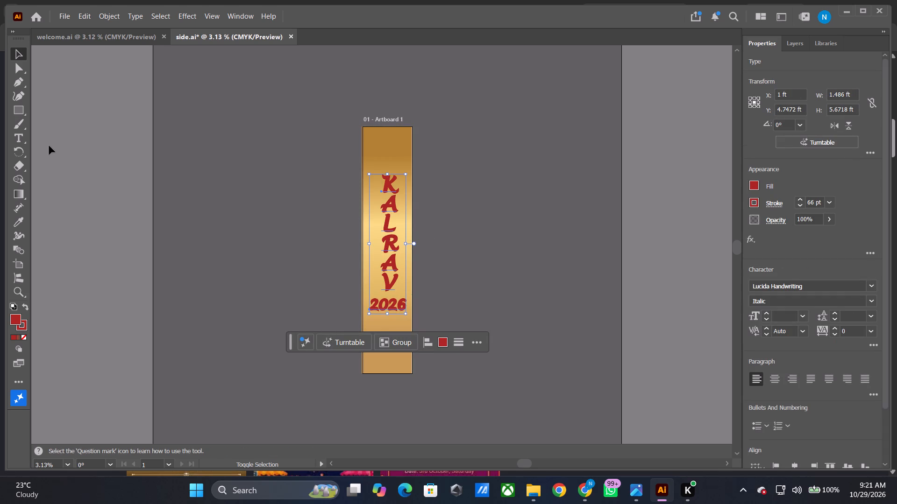
pyautogui.hotkey('shift', 'Down')
pyautogui.hotkey('shift', 'Down')
pyautogui.hotkey('shift', 'Down')
pyautogui.hotkey('shift', 'Down')
pyautogui.hotkey('shift', 'Down')
pyautogui.hotkey('shift', 'Down')
pyautogui.hotkey('shift', 'Down')
pyautogui.hotkey('shift', 'Down')
pyautogui.hotkey('shift', 'Down')
pyautogui.hotkey('shift', 'Down')
pyautogui.hotkey('shift', 'Down')
pyautogui.hotkey('shift', 'Down')
pyautogui.hotkey('shift', 'Down')
pyautogui.hotkey('shift', 'Down')
pyautogui.hotkey('shift', 'Down')
pyautogui.hotkey('shift', 'Down')
pyautogui.hotkey('shift', 'Down')
pyautogui.hotkey('shift', 'Down')
pyautogui.hotkey('shift', 'Down')
pyautogui.hotkey('shift', 'Down')
pyautogui.hotkey('shift', 'Down')
pyautogui.hotkey('shift', 'Down')
pyautogui.hotkey('shift', 'Down')
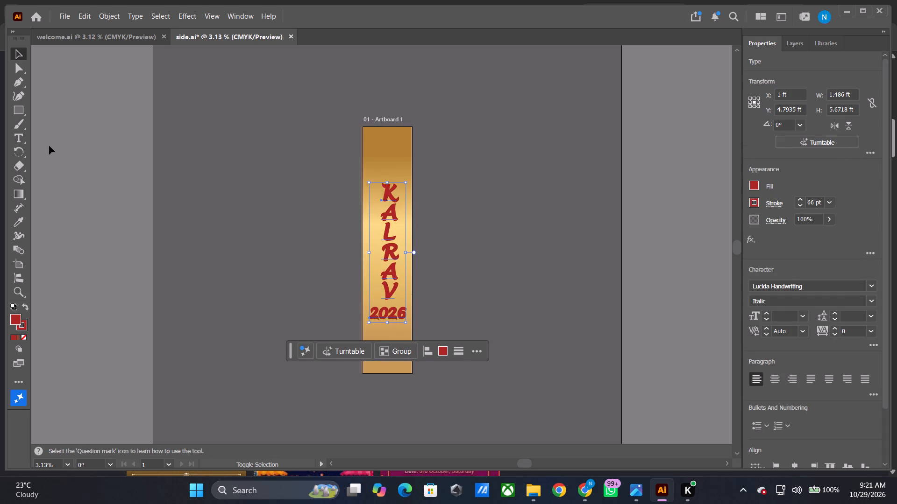
pyautogui.hotkey('shift', 'Down')
pyautogui.hotkey('shift', 'Down')
pyautogui.hotkey('shift', 'Down')
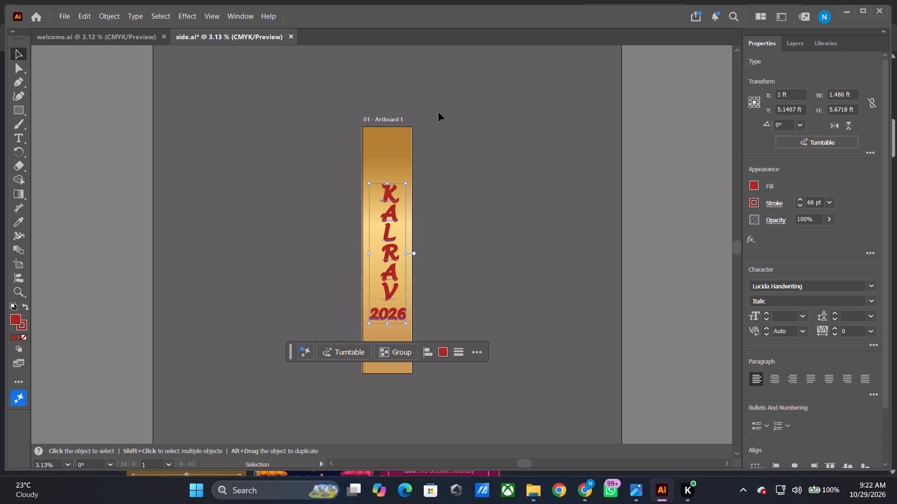
# Apply the red-to-black linear gradient at 0° as the fill of the KALRAV and 2026 texts.
pyautogui.click(19, 339)
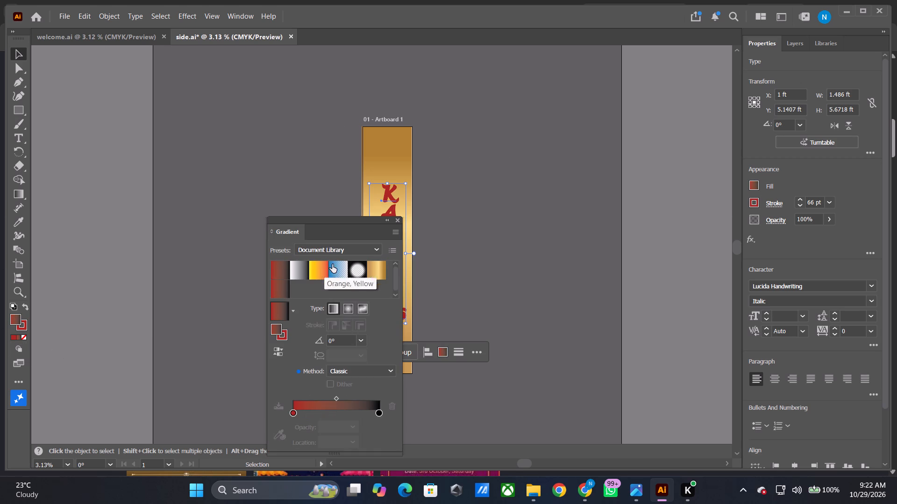
pyautogui.click(375, 264)
pyautogui.click(285, 293)
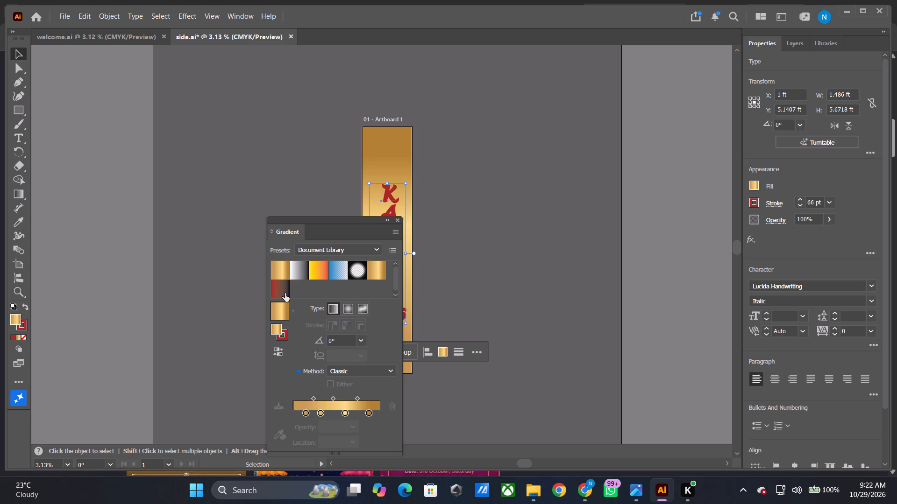
pyautogui.click(398, 218)
pyautogui.click(516, 197)
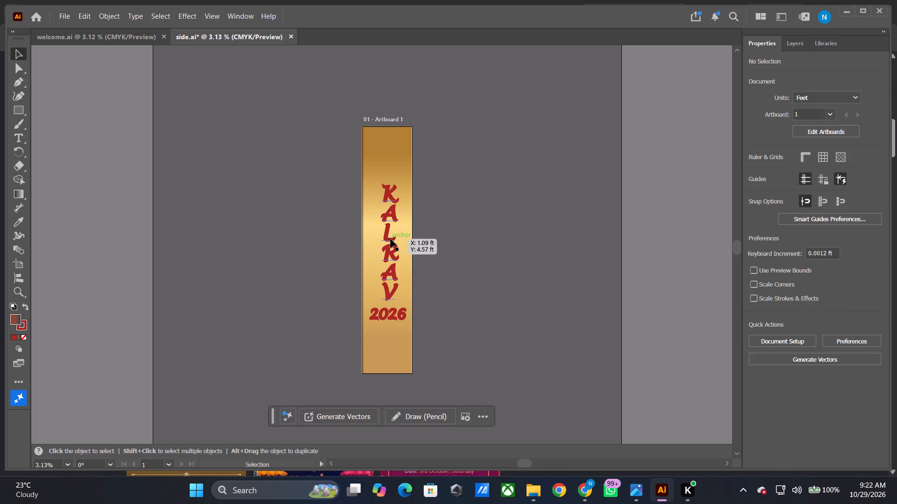
# Change the fill of the KALRAV text to solid orange, keeping its dark red stroke.
pyautogui.click(391, 239)
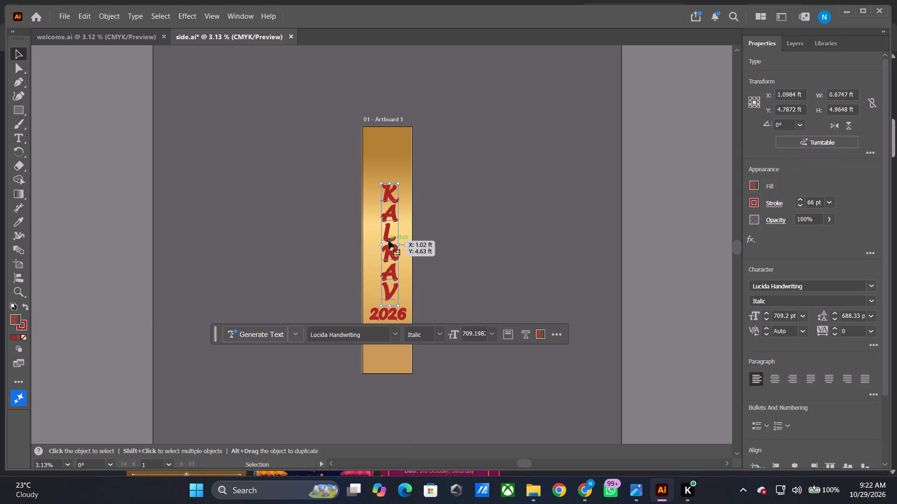
pyautogui.click(754, 183)
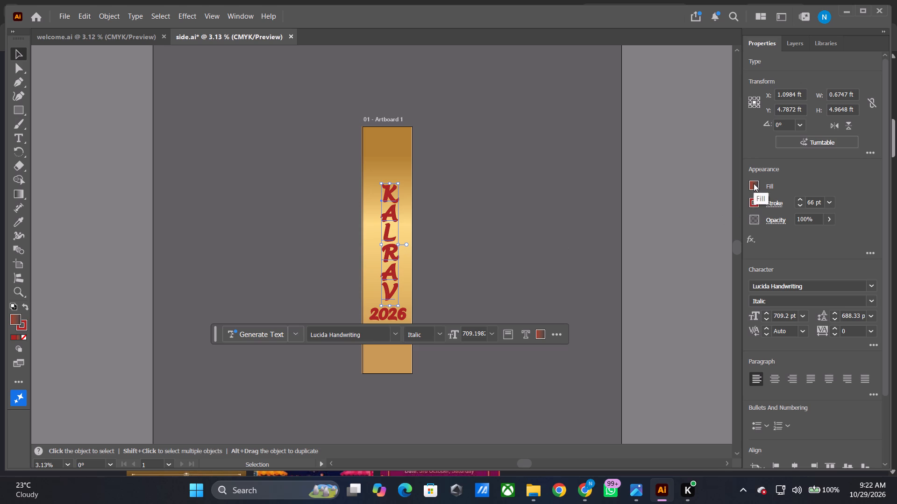
pyautogui.click(732, 240)
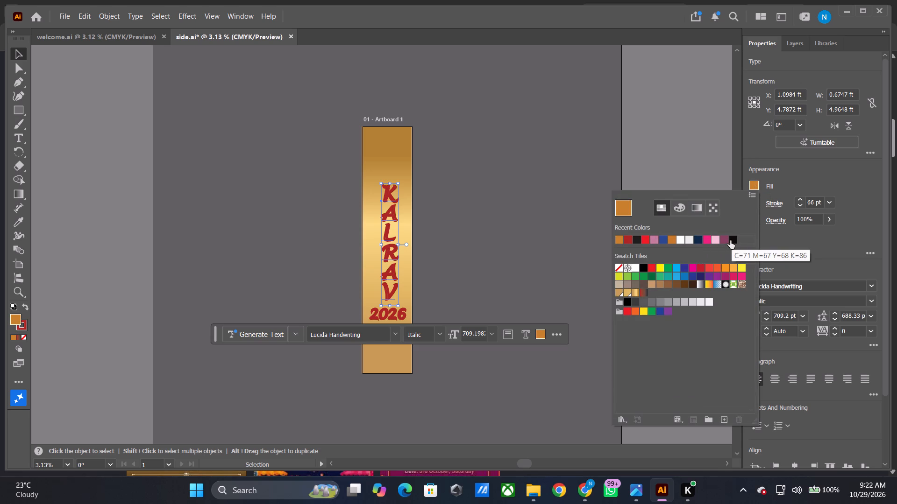
pyautogui.click(626, 143)
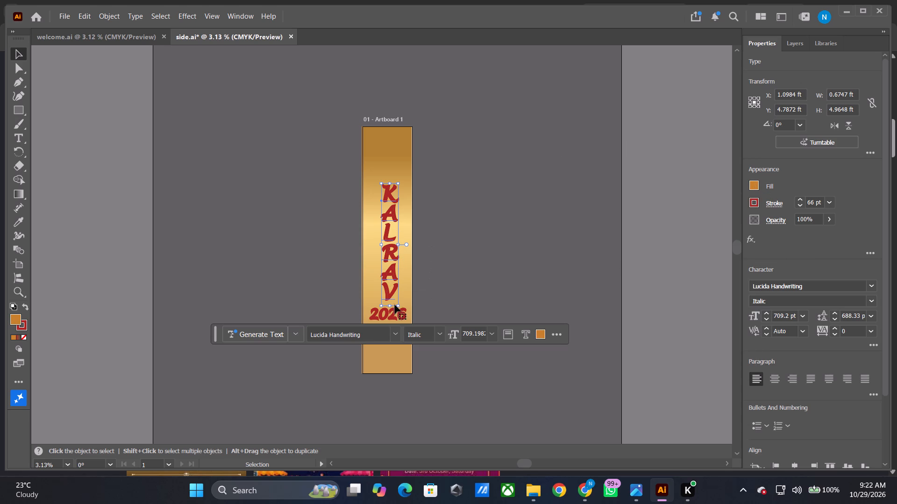
# Draw a rectangle about 2.08 ft by 9.94 ft over the whole gold banner and swap its fill and stroke colours.
pyautogui.click(397, 315)
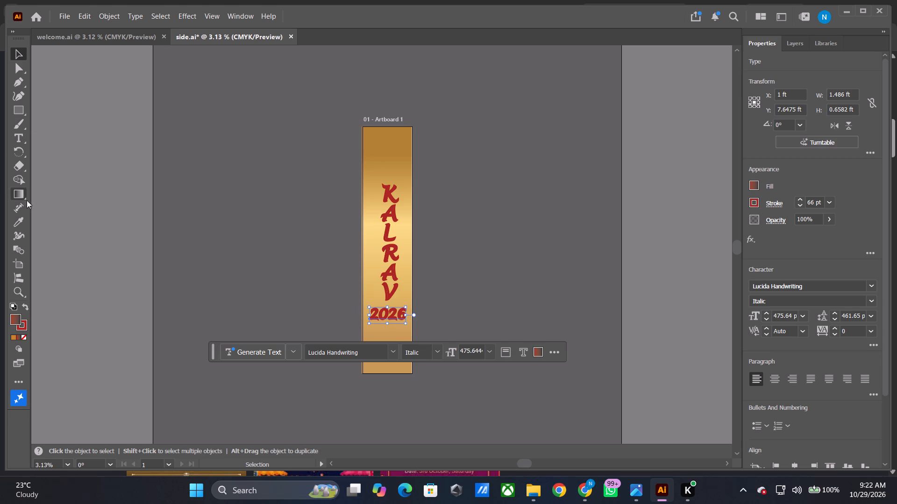
pyautogui.click(22, 110)
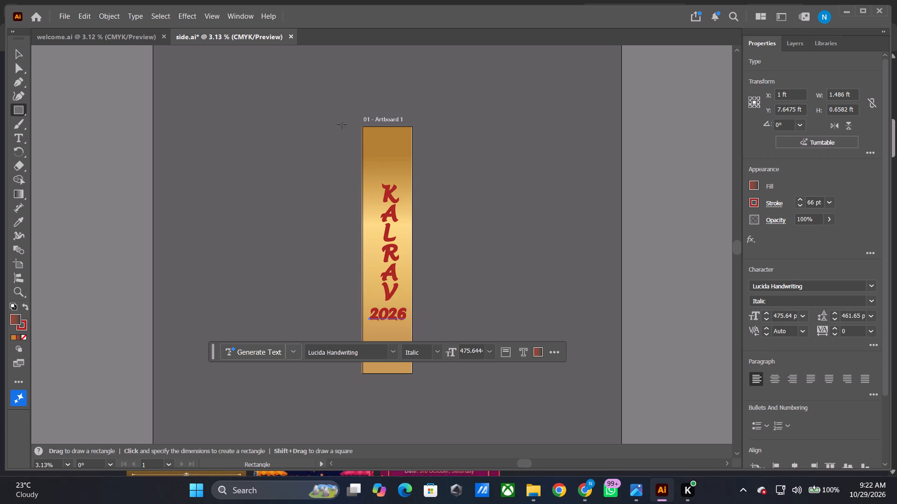
pyautogui.moveTo(364, 128); pyautogui.dragTo(365, 133)
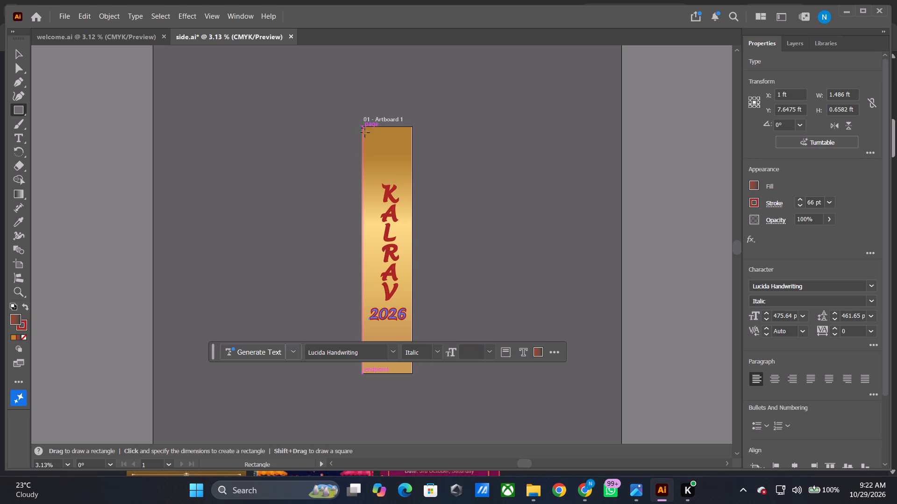
pyautogui.moveTo(365, 133); pyautogui.dragTo(415, 373)
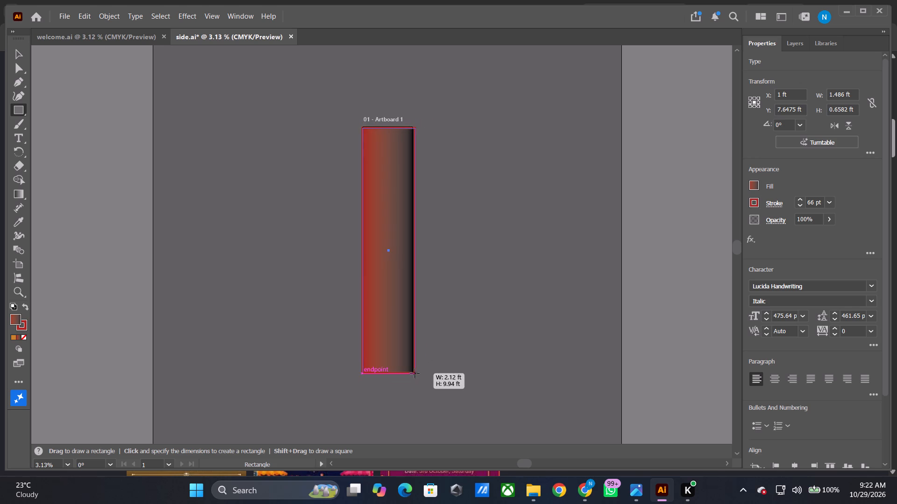
pyautogui.moveTo(415, 373); pyautogui.dragTo(414, 375)
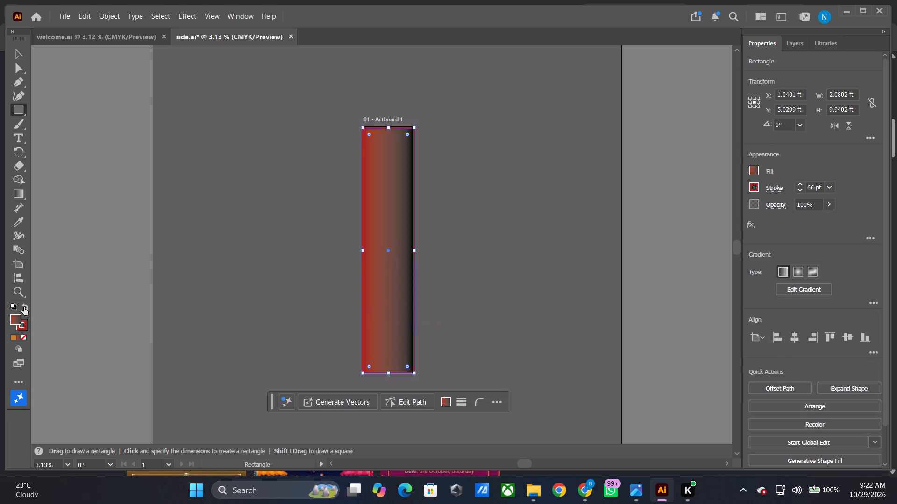
pyautogui.click(24, 307)
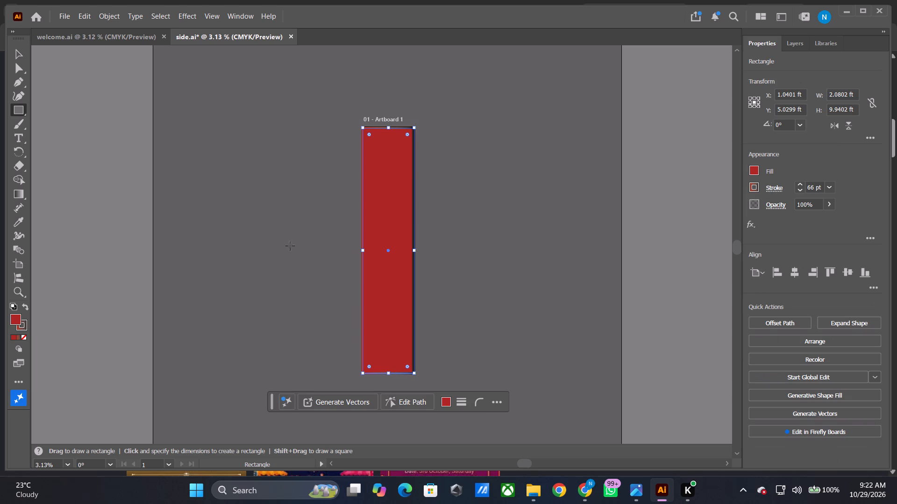
# Select the red rectangle over the banner and shift it slightly up to Y 5 ft.
pyautogui.click(11, 52)
pyautogui.click(199, 151)
pyautogui.click(384, 212)
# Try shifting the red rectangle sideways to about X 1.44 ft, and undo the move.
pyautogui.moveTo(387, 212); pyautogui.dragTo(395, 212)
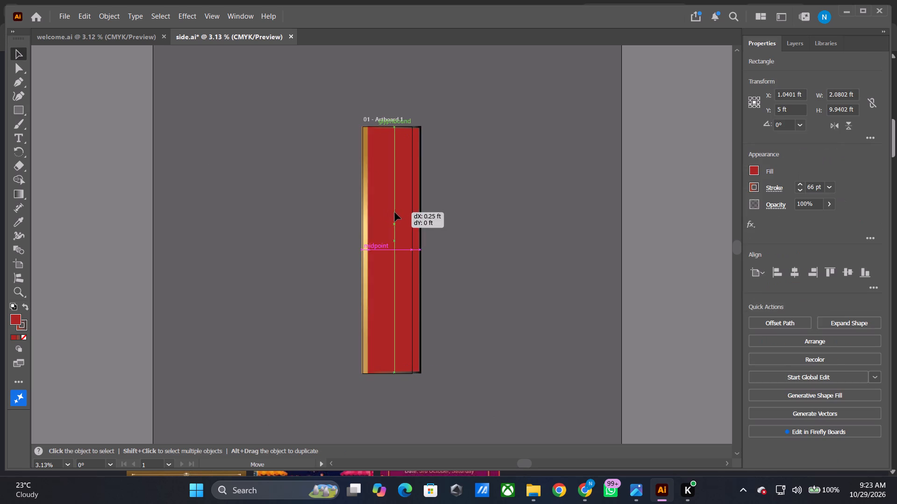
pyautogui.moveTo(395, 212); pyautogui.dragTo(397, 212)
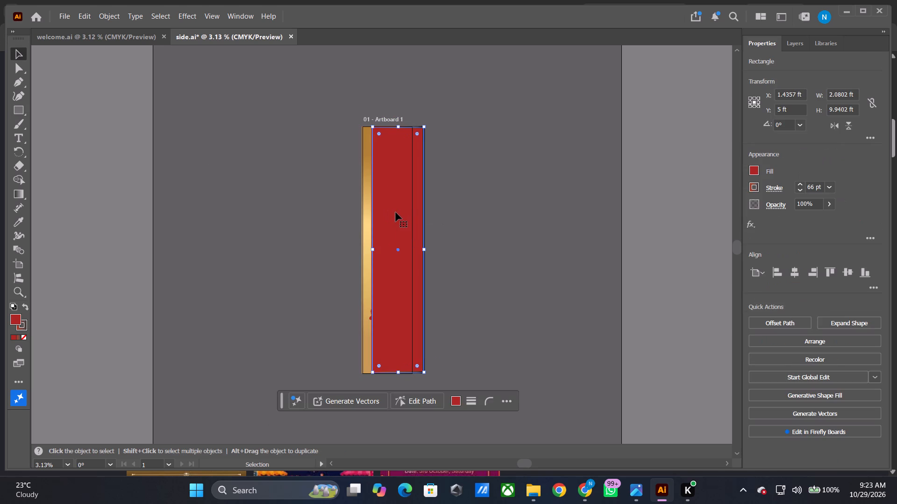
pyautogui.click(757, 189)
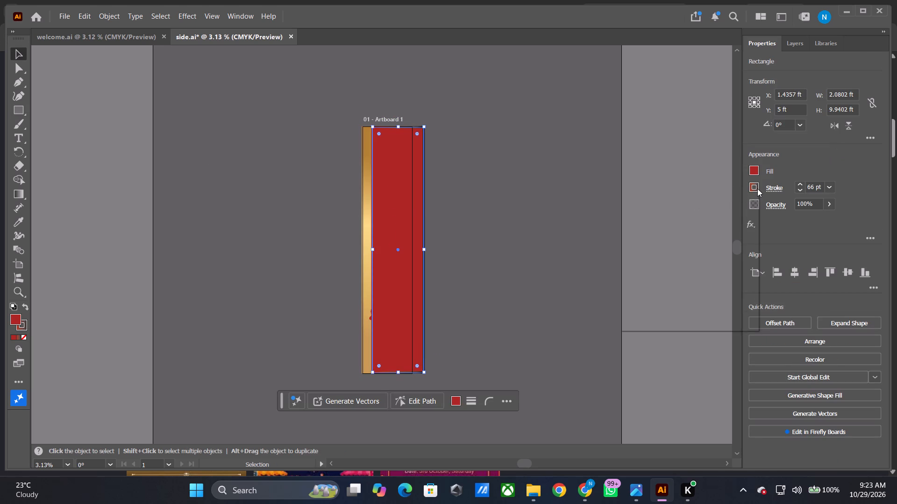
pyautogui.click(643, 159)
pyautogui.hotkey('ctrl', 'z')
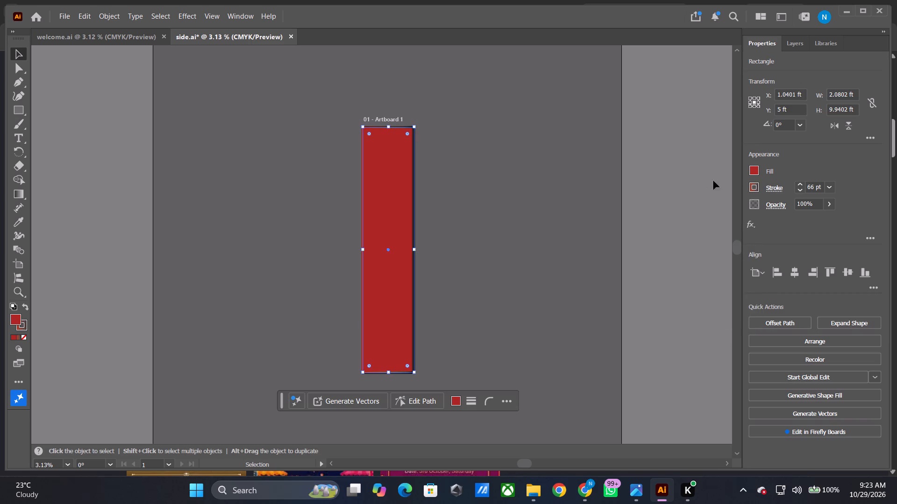
# Turn the rectangle into a banner border with no fill and an 82 pt dark red stroke.
pyautogui.click(755, 190)
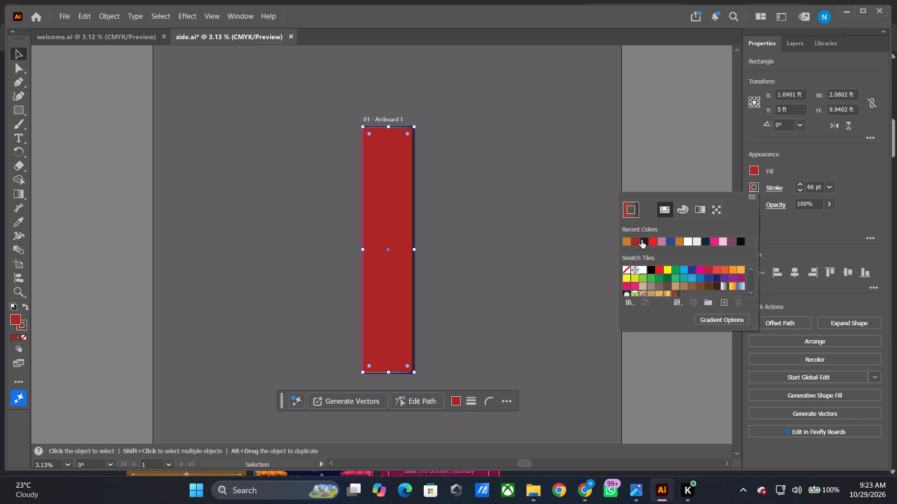
pyautogui.click(636, 240)
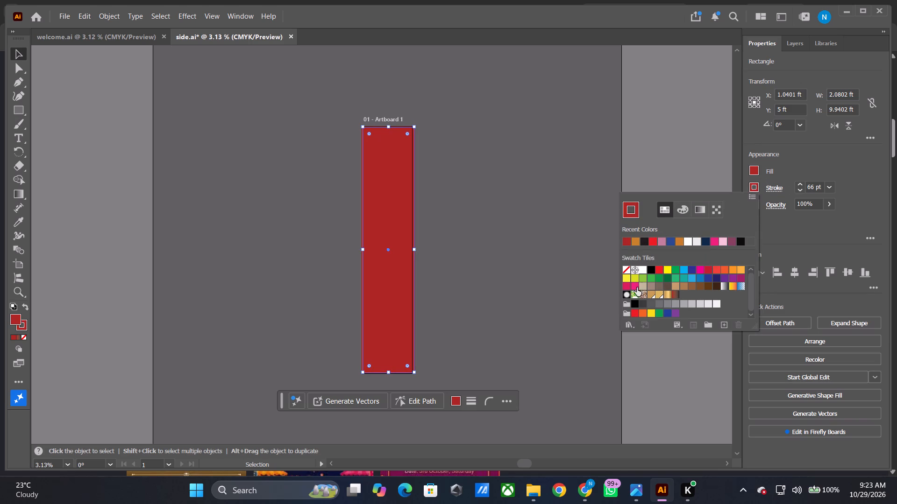
pyautogui.click(624, 268)
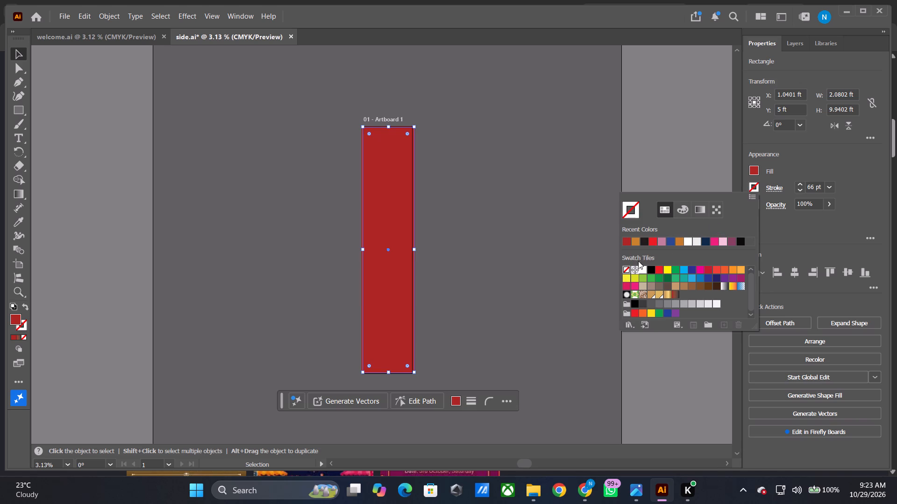
pyautogui.click(712, 146)
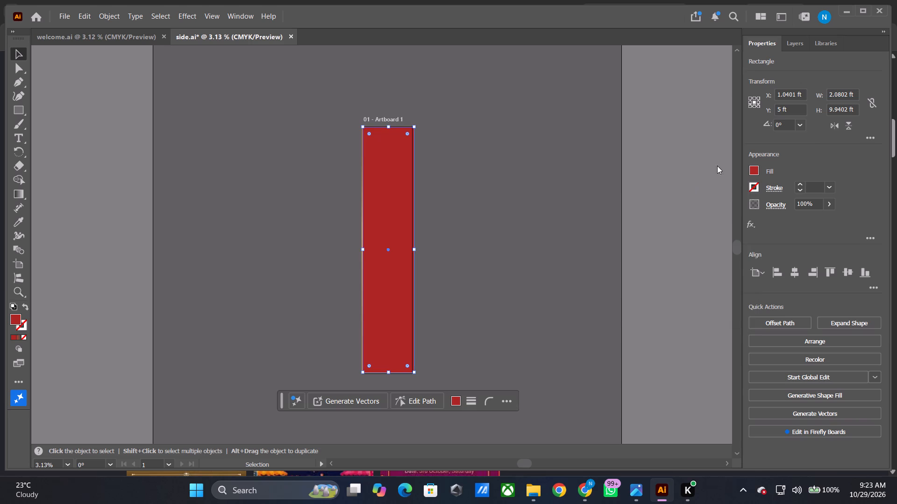
pyautogui.doubleClick(755, 169)
pyautogui.click(755, 169)
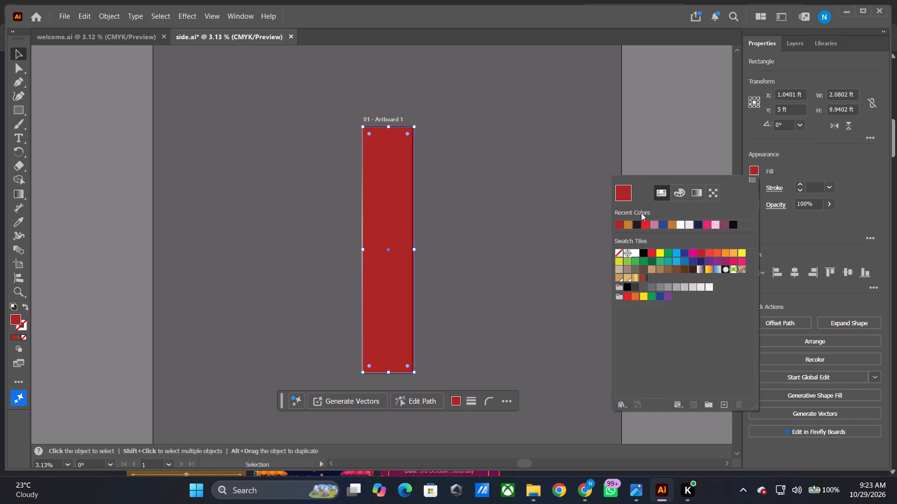
pyautogui.click(617, 252)
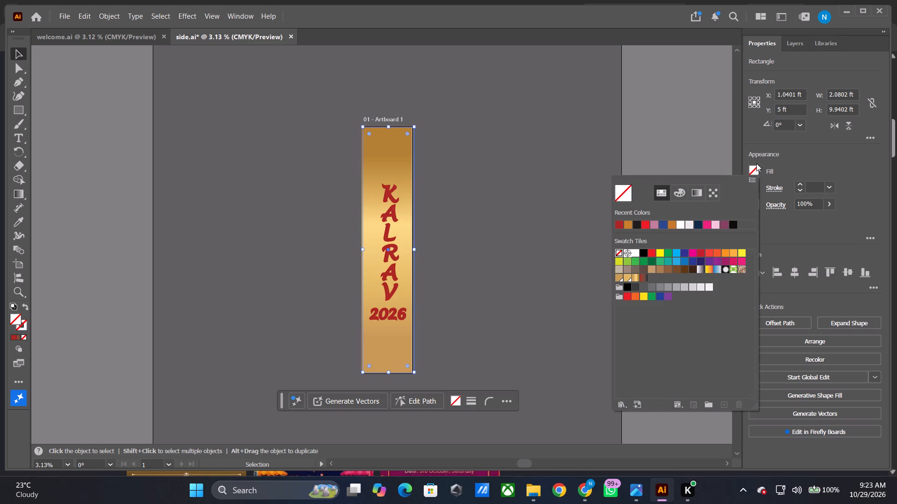
pyautogui.click(720, 148)
pyautogui.doubleClick(801, 185)
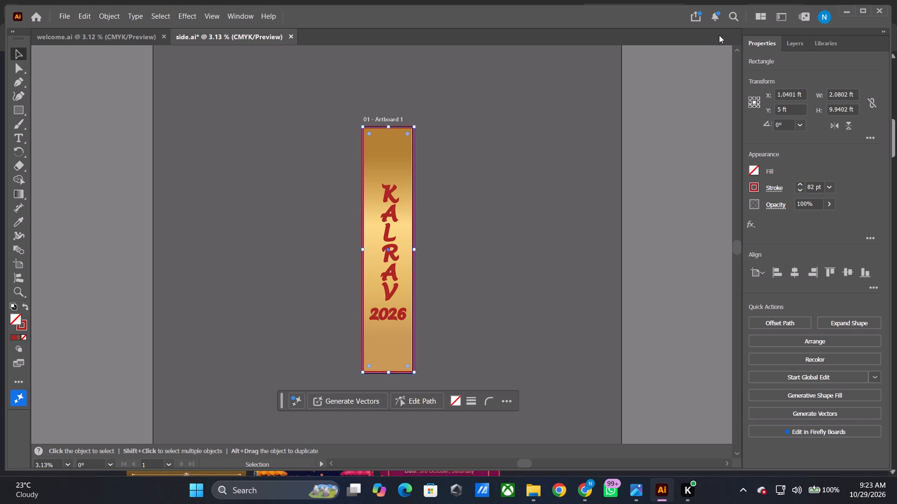
pyautogui.click(609, 108)
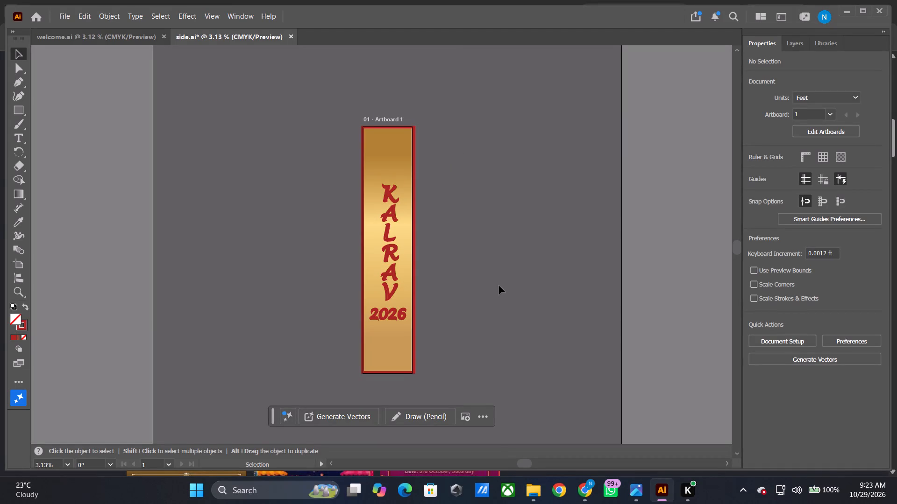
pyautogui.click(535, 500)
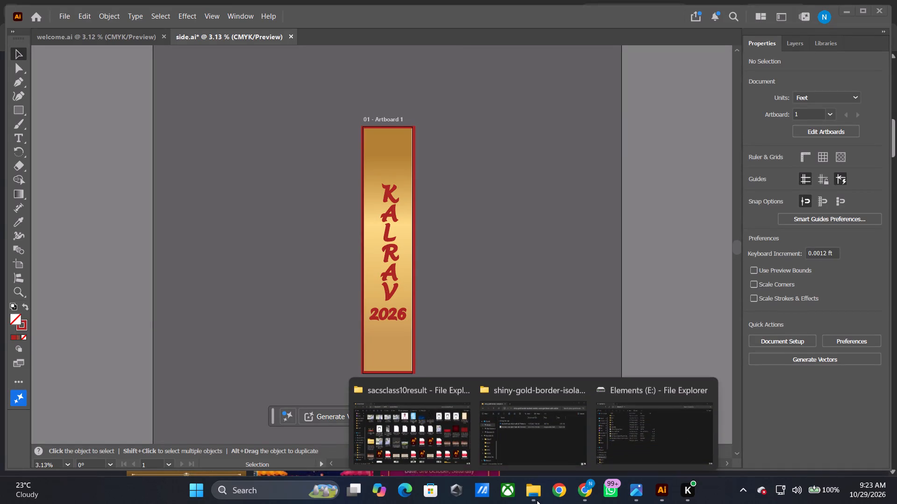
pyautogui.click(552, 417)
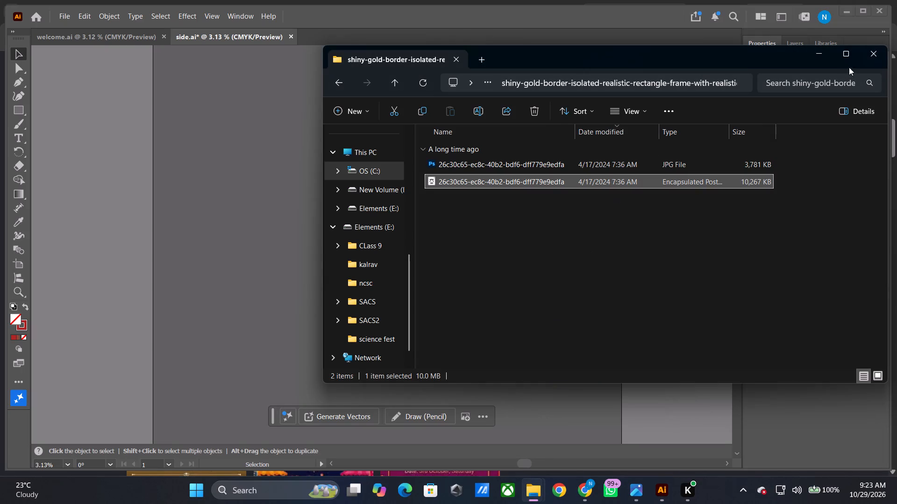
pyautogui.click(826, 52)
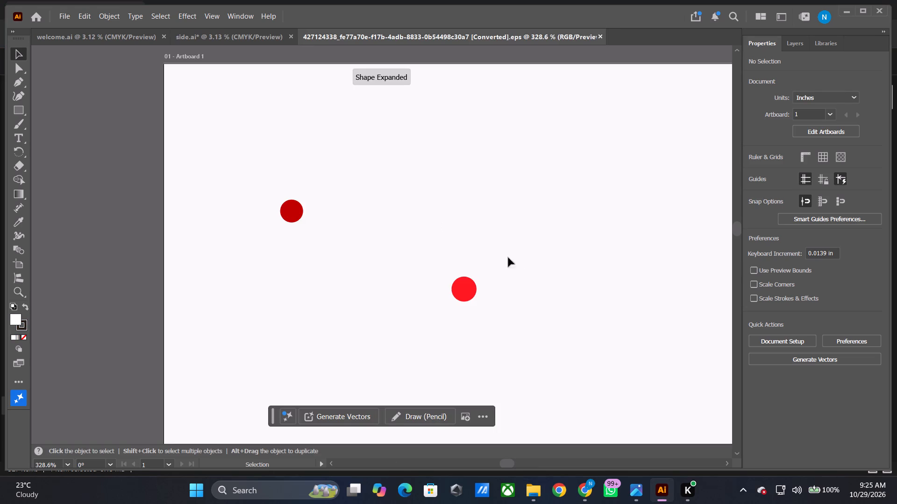
# Move the grouped ribbon and confetti artwork off its artboard onto the empty canvas beside it.
pyautogui.keyDown('alt'); pyautogui.keyDown('shift'); pyautogui.scroll(-2, 459, 223); pyautogui.keyUp('shift'); pyautogui.keyUp('alt')
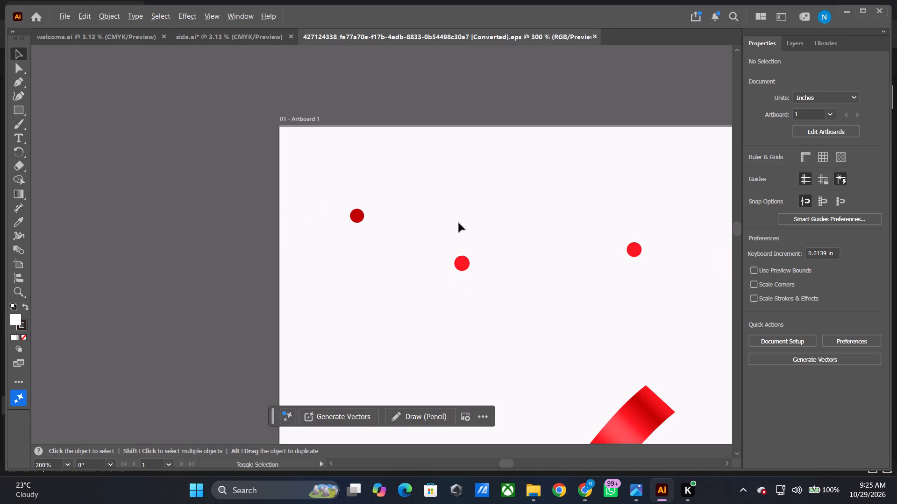
pyautogui.keyDown('alt'); pyautogui.keyDown('shift'); pyautogui.scroll(-5, 459, 223); pyautogui.keyUp('shift'); pyautogui.keyUp('alt')
pyautogui.click(484, 259)
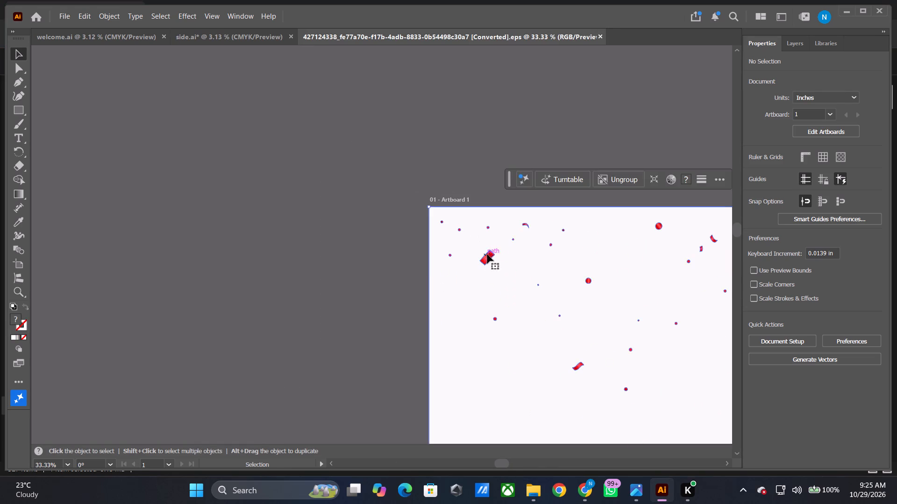
pyautogui.keyDown('alt'); pyautogui.keyDown('shift'); pyautogui.scroll(-4, 491, 251); pyautogui.keyUp('shift'); pyautogui.keyUp('alt')
pyautogui.moveTo(522, 271); pyautogui.dragTo(459, 239)
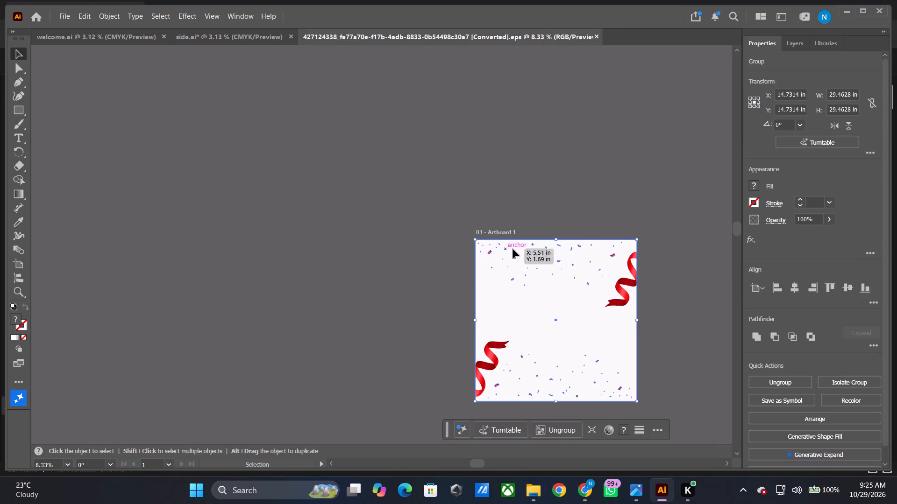
pyautogui.moveTo(517, 257); pyautogui.dragTo(329, 185)
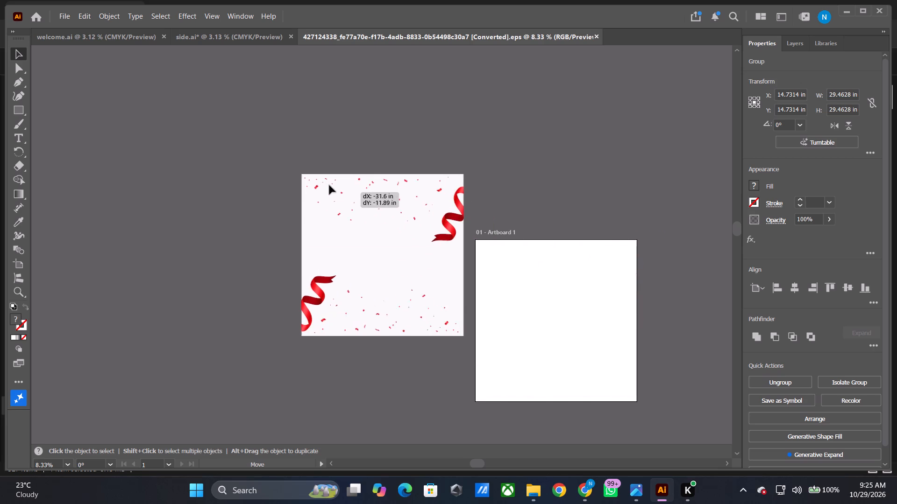
pyautogui.moveTo(329, 185); pyautogui.dragTo(284, 150)
# Isolate the nested groups of the ribbon artwork and delete its off-white background rectangle, keeping the ribbons and confetti.
pyautogui.tripleClick(303, 191)
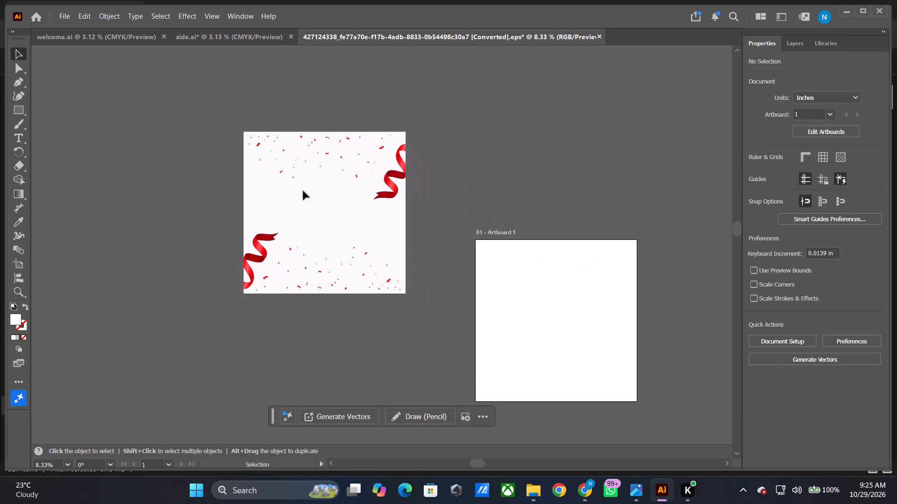
pyautogui.click(308, 205)
pyautogui.moveTo(308, 205); pyautogui.dragTo(312, 206)
pyautogui.moveTo(342, 204); pyautogui.dragTo(384, 209)
pyautogui.click(384, 215)
pyautogui.click(386, 193)
pyautogui.moveTo(391, 189); pyautogui.dragTo(391, 200)
pyautogui.tripleClick(391, 217)
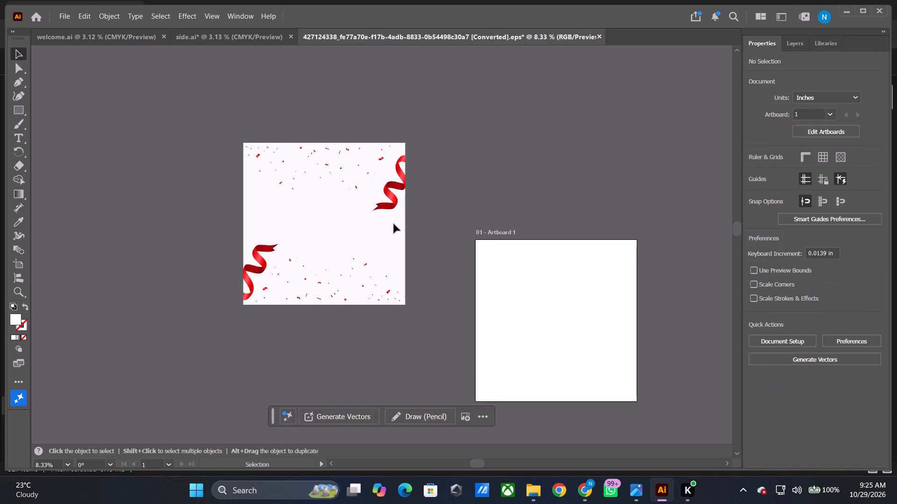
pyautogui.click(393, 223)
pyautogui.doubleClick(405, 229)
pyautogui.doubleClick(405, 229)
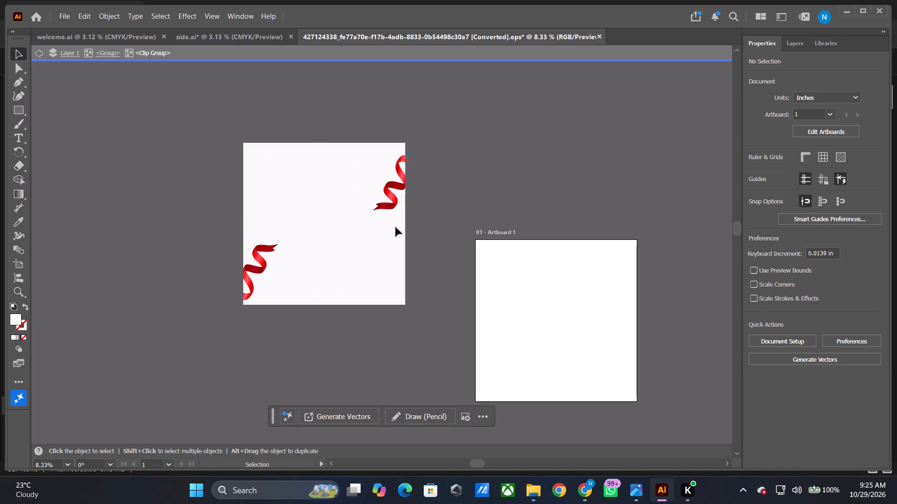
pyautogui.click(396, 227)
pyautogui.doubleClick(405, 230)
pyautogui.click(405, 230)
pyautogui.click(405, 230)
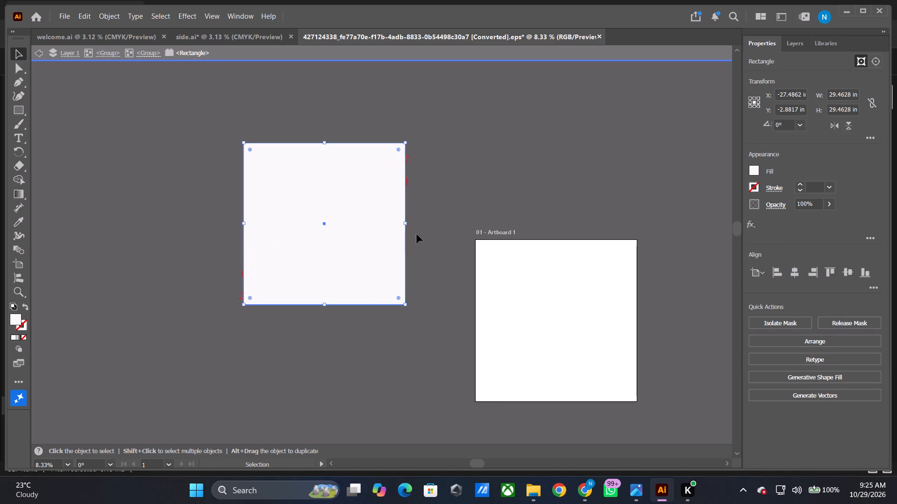
pyautogui.press('Delete')
pyautogui.tripleClick(442, 159)
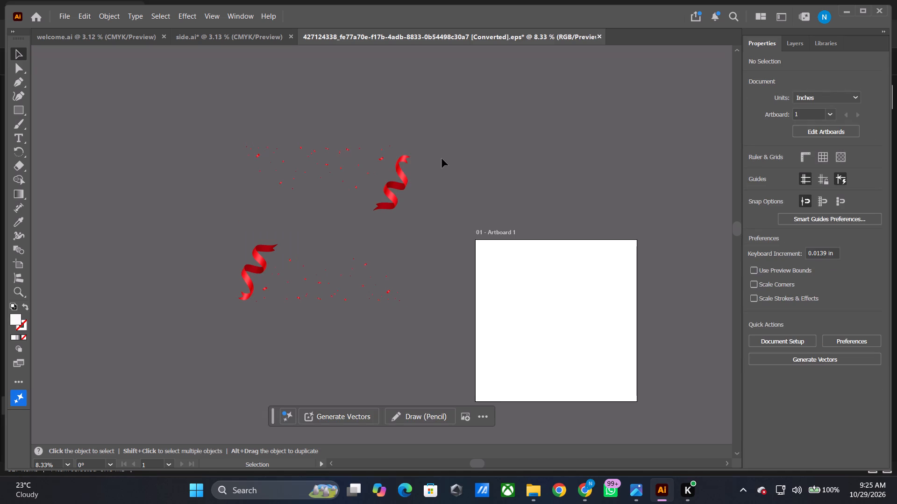
# Copy the ribbon-and-confetti group from the EPS document and paste it into the side banner document.
pyautogui.click(409, 178)
pyautogui.hotkey('ctrl', 'c')
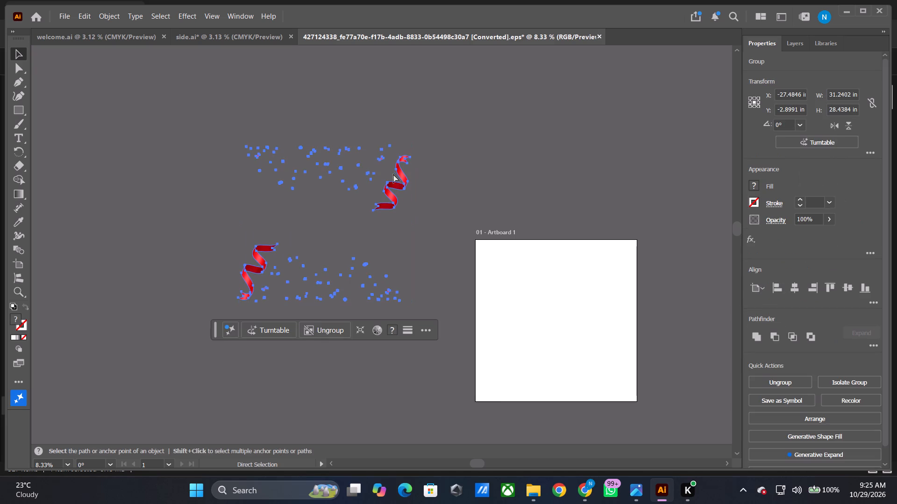
pyautogui.click(197, 39)
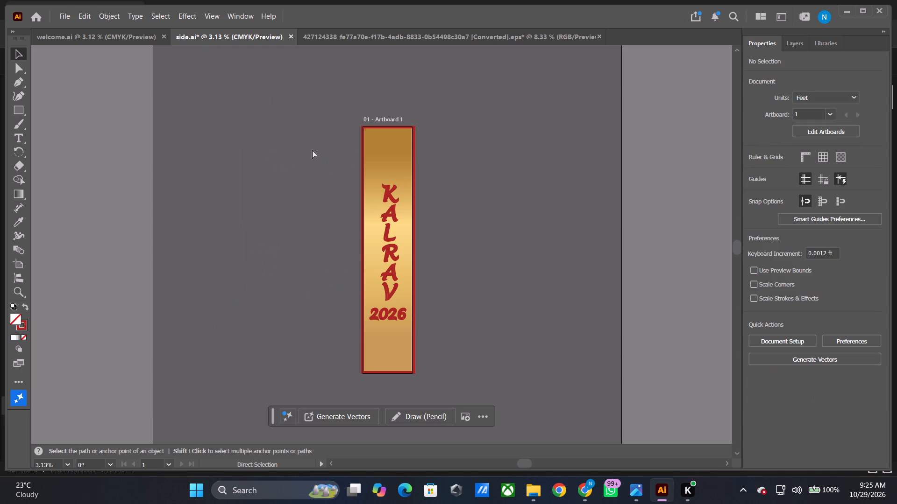
pyautogui.hotkey('ctrl', 'v')
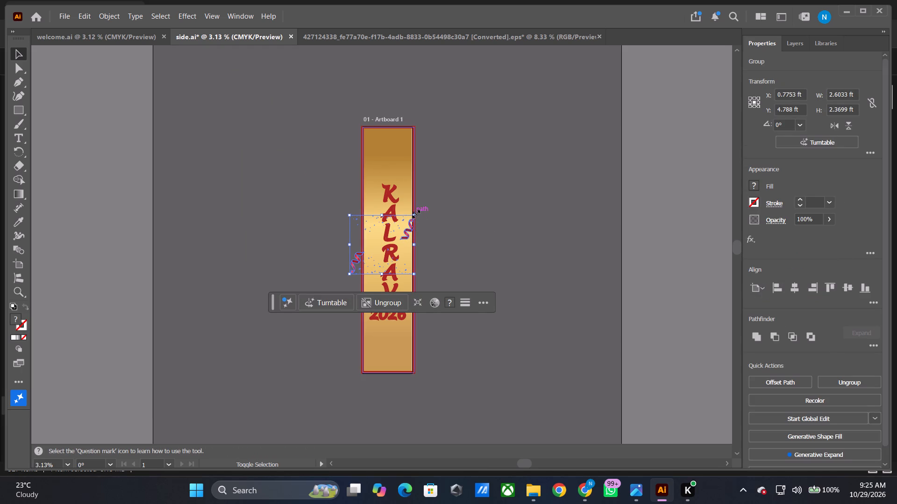
# Enlarge the pasted group to about 3.97 by 3.93 ft and place its upper ribbon inside the banner's top-right corner.
pyautogui.keyDown('shift'); pyautogui.moveTo(419, 217); pyautogui.dragTo(422, 193); pyautogui.keyUp('shift')
pyautogui.keyDown('shift'); pyautogui.moveTo(420, 215); pyautogui.dragTo(424, 201); pyautogui.keyUp('shift')
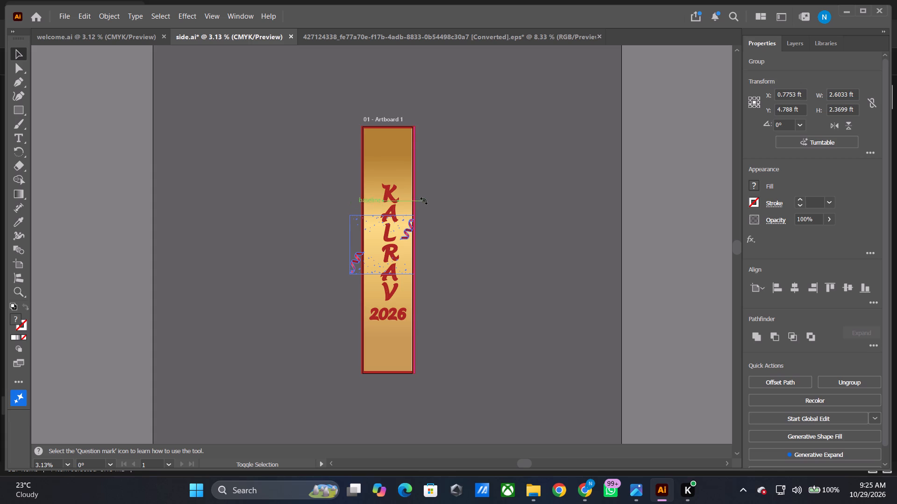
pyautogui.keyDown('shift'); pyautogui.moveTo(424, 201); pyautogui.dragTo(425, 198); pyautogui.keyUp('shift')
pyautogui.moveTo(414, 216); pyautogui.dragTo(448, 177)
pyautogui.moveTo(433, 208); pyautogui.dragTo(388, 159)
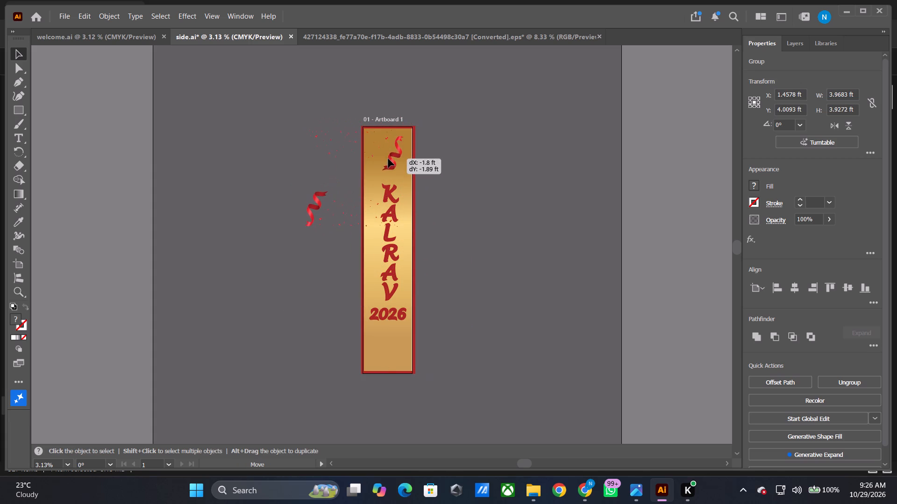
pyautogui.moveTo(388, 159); pyautogui.dragTo(391, 152)
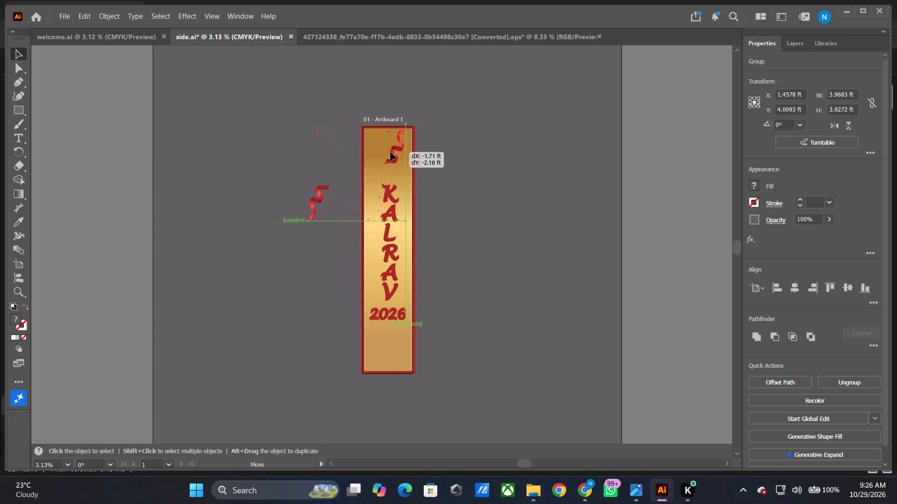
pyautogui.moveTo(391, 152); pyautogui.dragTo(398, 153)
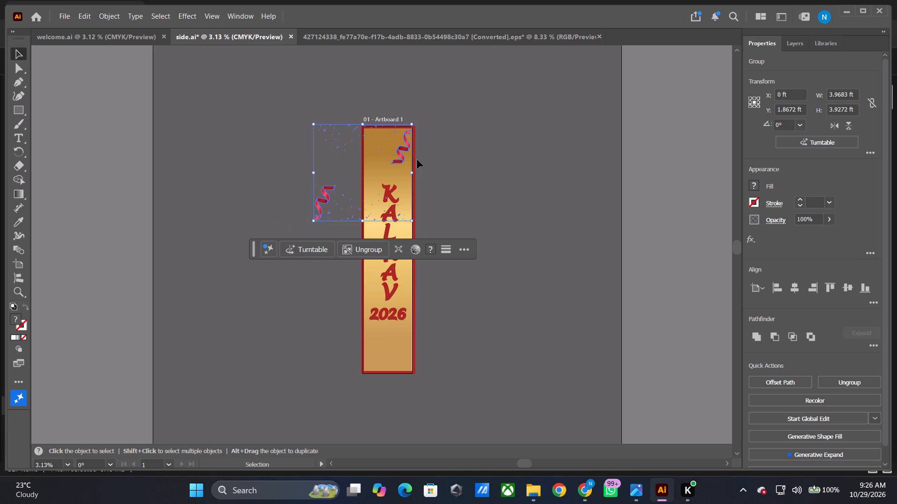
# Send the ribbon group backward in the stacking order, keeping it in front of the gold background.
pyautogui.hotkey('ctrl', '[')
pyautogui.hotkey('ctrl', '[')
pyautogui.hotkey('ctrl', '[')
pyautogui.hotkey('ctrl', '[')
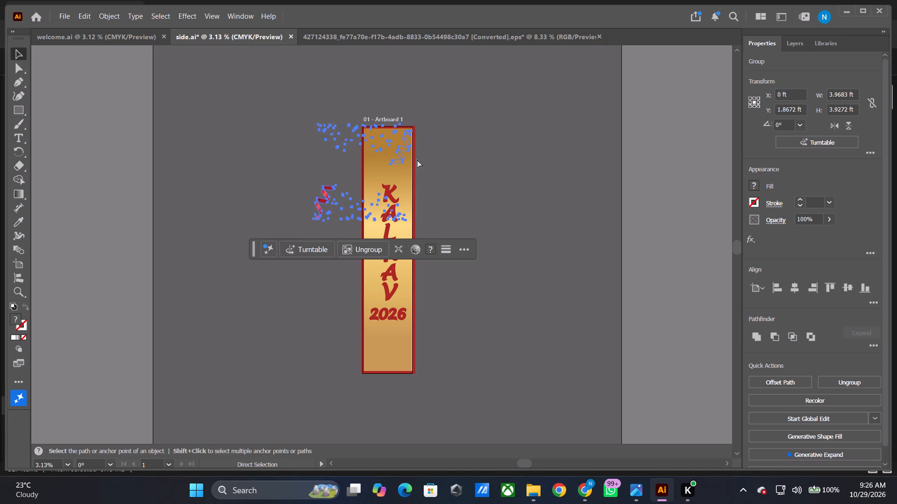
pyautogui.hotkey('ctrl', ']')
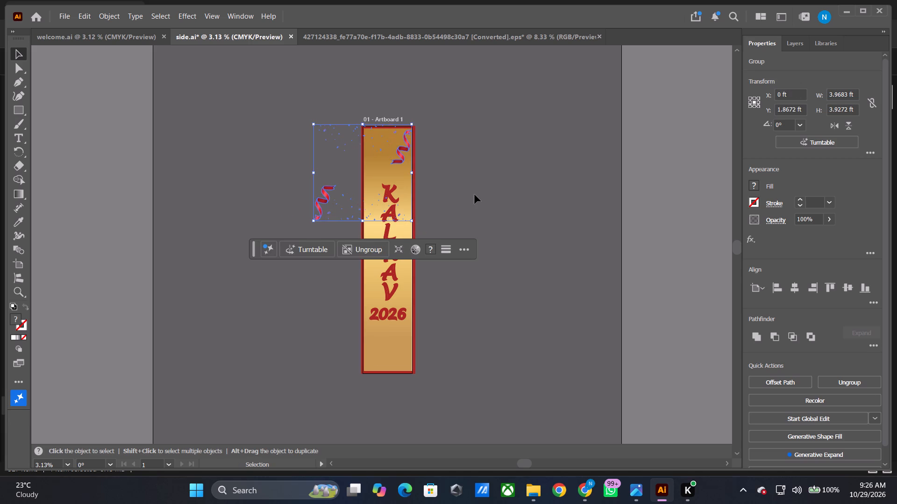
pyautogui.click(475, 195)
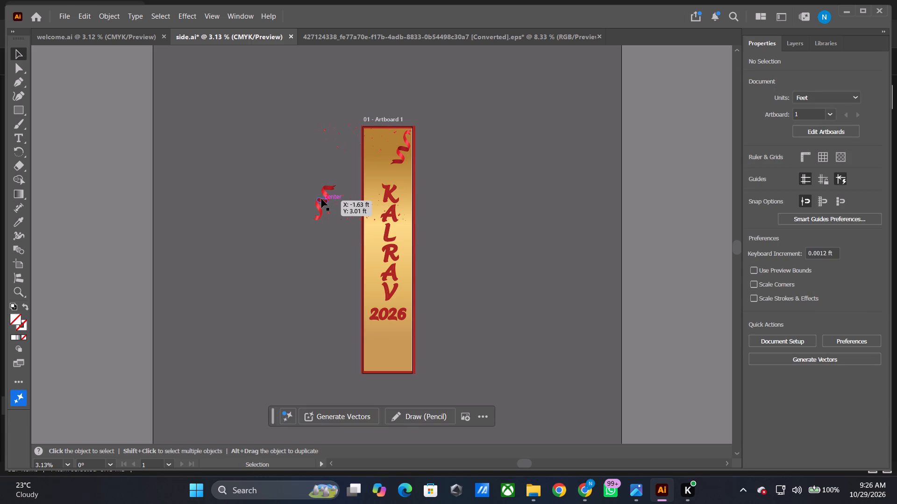
# Duplicate the ribbon group with its lower ribbon in the banner's bottom-left corner, and adjust the copy's stacking order.
pyautogui.keyDown('alt'); pyautogui.moveTo(322, 200); pyautogui.dragTo(361, 267); pyautogui.keyUp('alt')
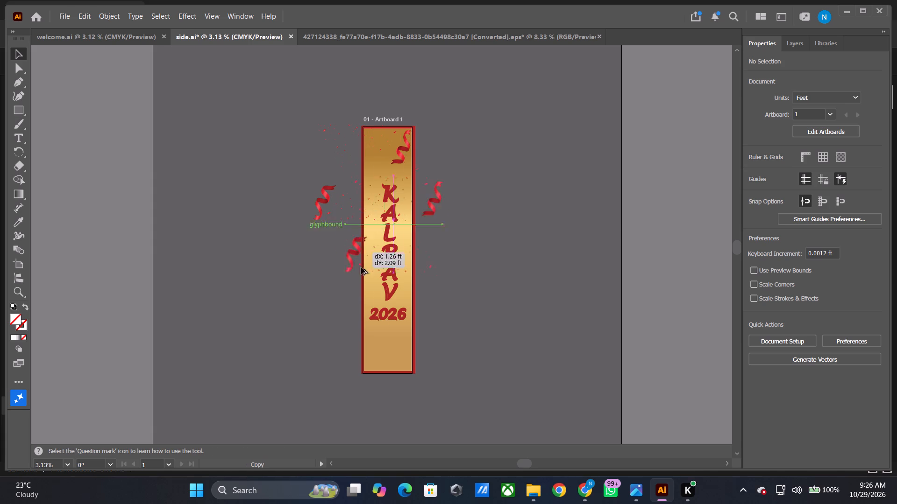
pyautogui.keyDown('alt'); pyautogui.moveTo(361, 267); pyautogui.dragTo(371, 355); pyautogui.keyUp('alt')
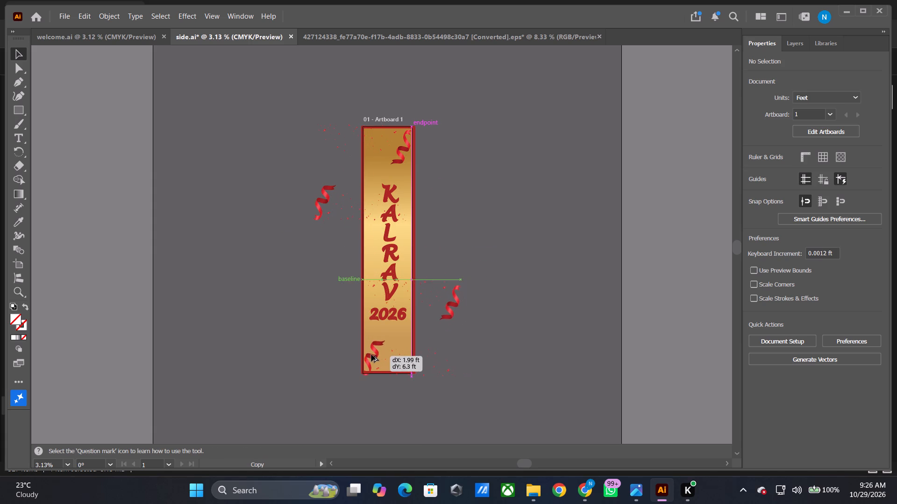
pyautogui.keyDown('alt'); pyautogui.moveTo(371, 355); pyautogui.dragTo(372, 353); pyautogui.keyUp('alt')
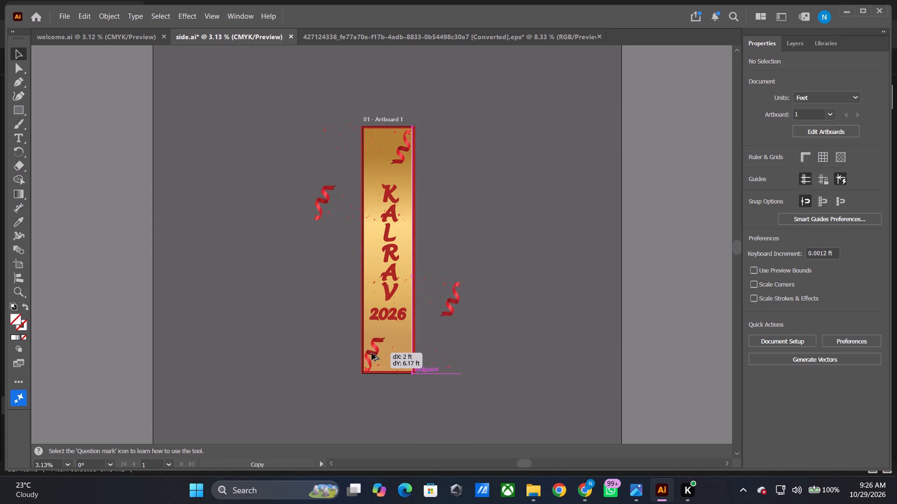
pyautogui.keyDown('alt'); pyautogui.moveTo(372, 353); pyautogui.dragTo(373, 353); pyautogui.keyUp('alt')
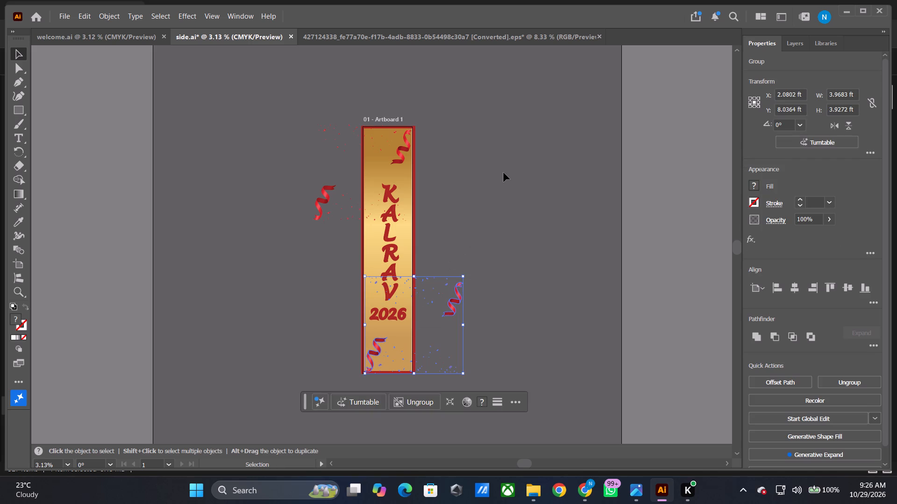
pyautogui.write('{{{{{{{{{{{{}}}')
pyautogui.click(490, 183)
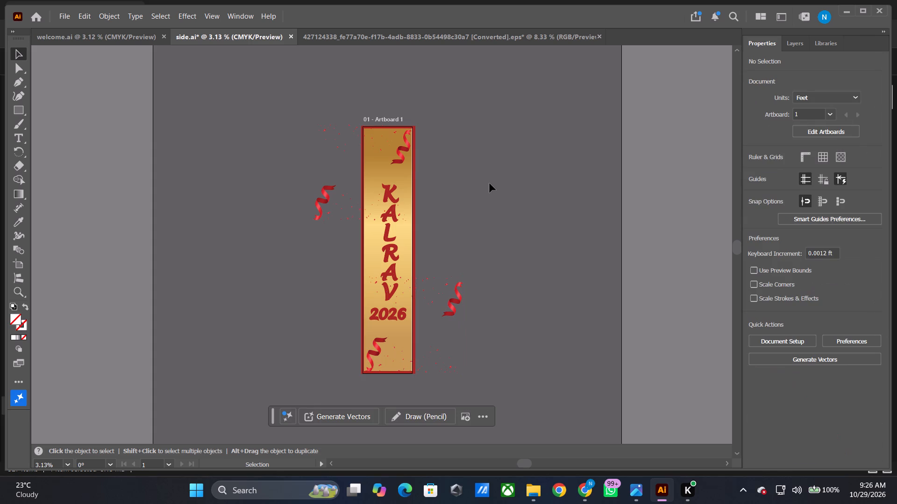
# Shift the duplicated ribbon group slightly down and left to about X 1.93 ft, Y 8.17 ft.
pyautogui.click(376, 349)
pyautogui.click(376, 351)
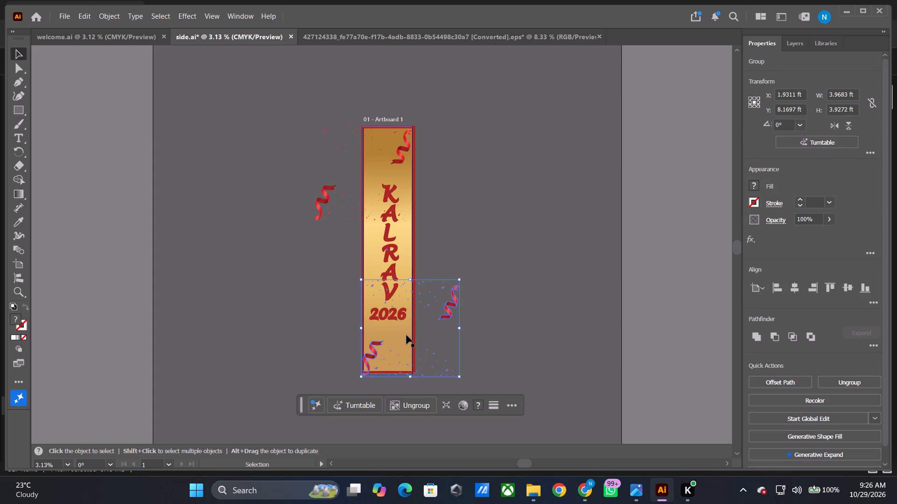
pyautogui.keyDown('shift'); pyautogui.scroll(2, 403, 336); pyautogui.keyUp('shift')
pyautogui.keyDown('shift'); pyautogui.scroll(-3, 423, 345); pyautogui.keyUp('shift')
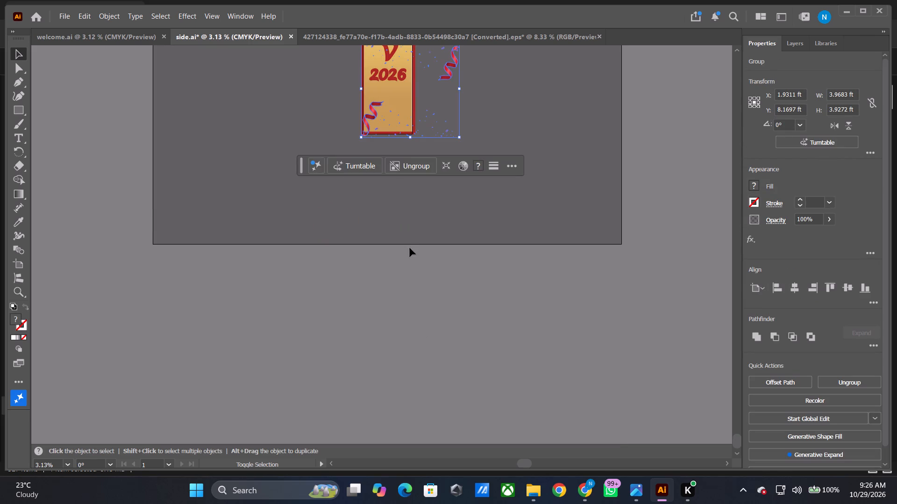
pyautogui.keyDown('shift'); pyautogui.scroll(2, 410, 245); pyautogui.keyUp('shift')
pyautogui.keyDown('shift'); pyautogui.scroll(-1, 409, 246); pyautogui.keyUp('shift')
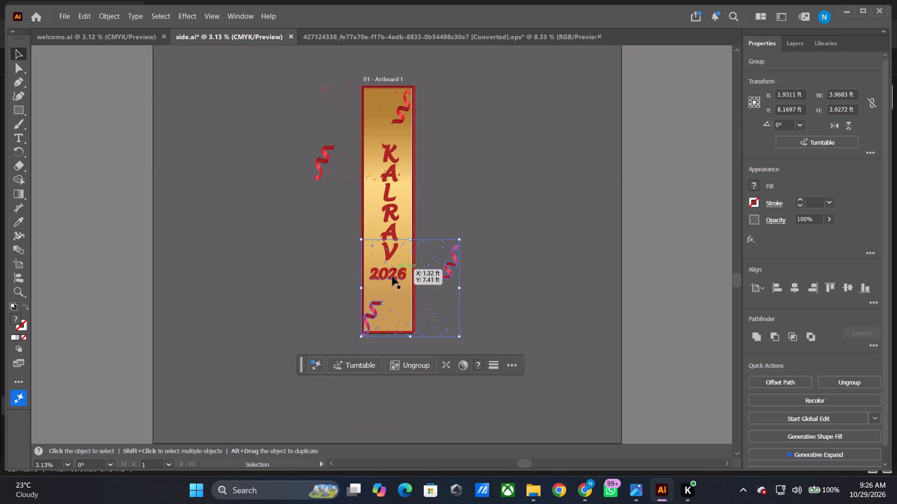
# Nudge the gold gradient background rectangle slightly to the right, to about X 0.99 ft.
pyautogui.keyDown('alt'); pyautogui.keyDown('shift'); pyautogui.scroll(2, 392, 292); pyautogui.keyUp('shift'); pyautogui.keyUp('alt')
pyautogui.click(419, 295)
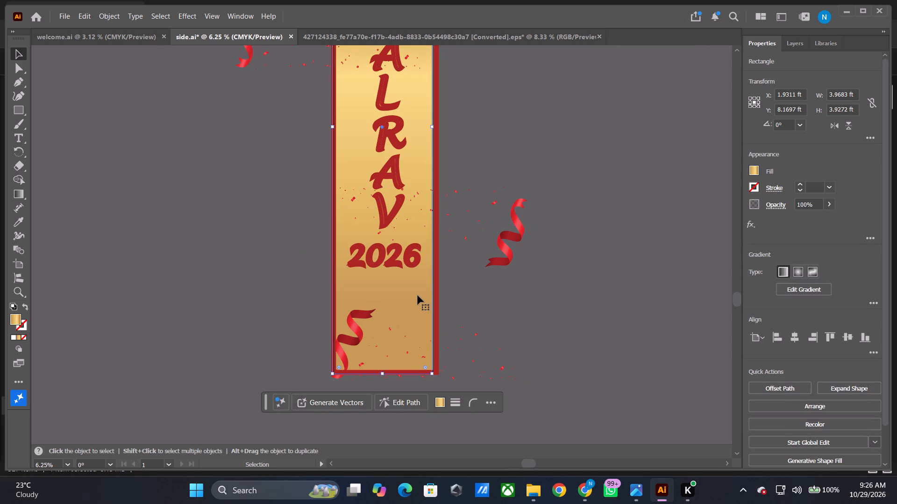
pyautogui.press('Right')
pyautogui.press('Right')
pyautogui.press('Right')
pyautogui.press('Right')
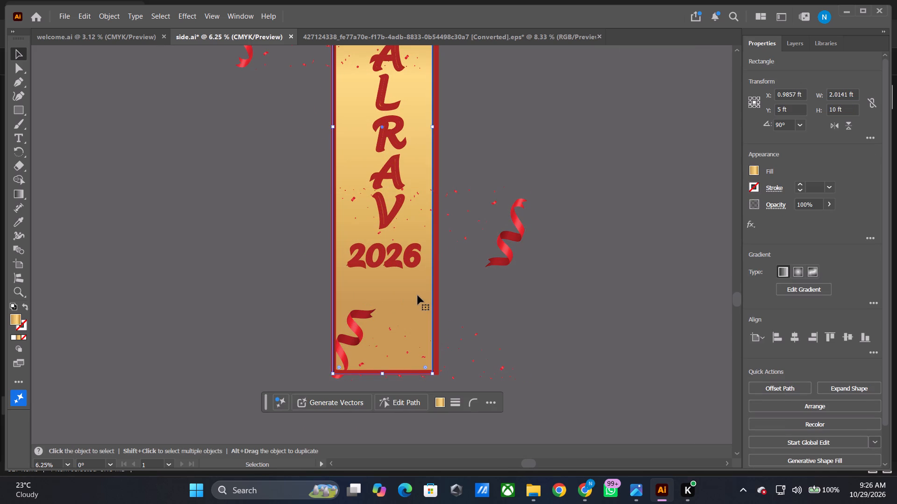
# Narrow the red border rectangle so its right side lines up with the right edge of the gold background.
pyautogui.click(518, 88)
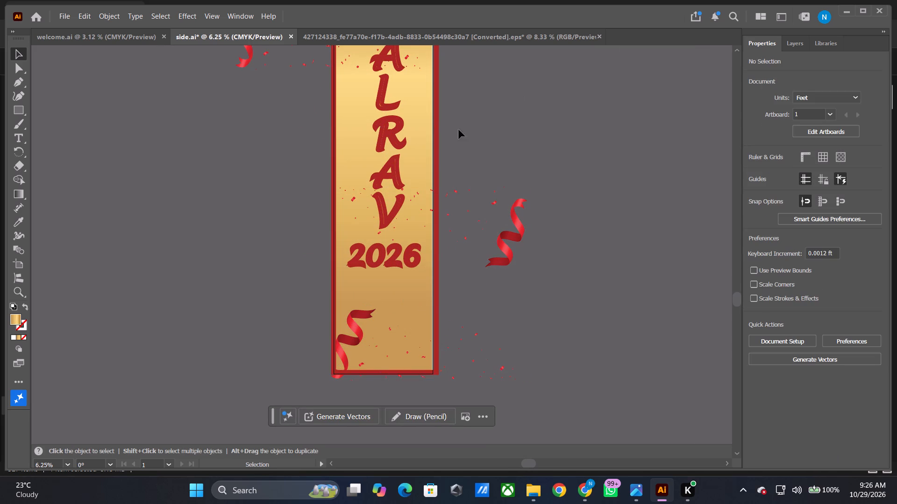
pyautogui.click(435, 170)
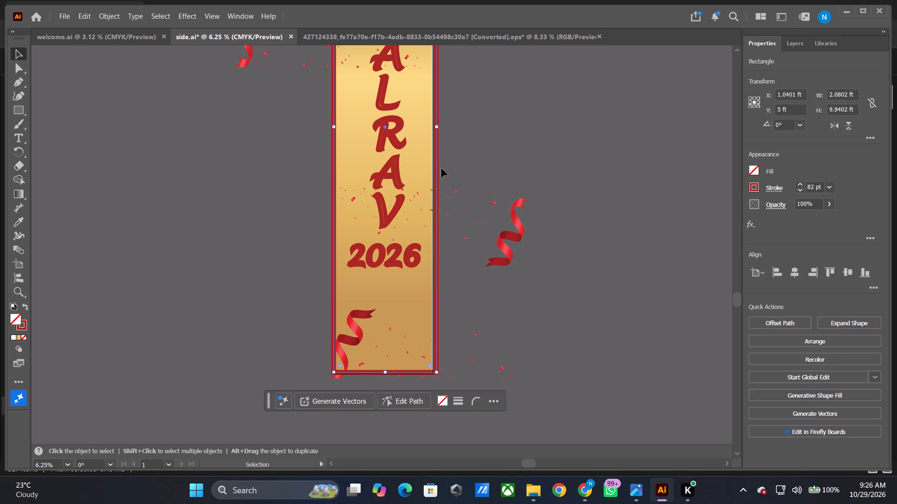
pyautogui.moveTo(438, 125); pyautogui.dragTo(434, 122)
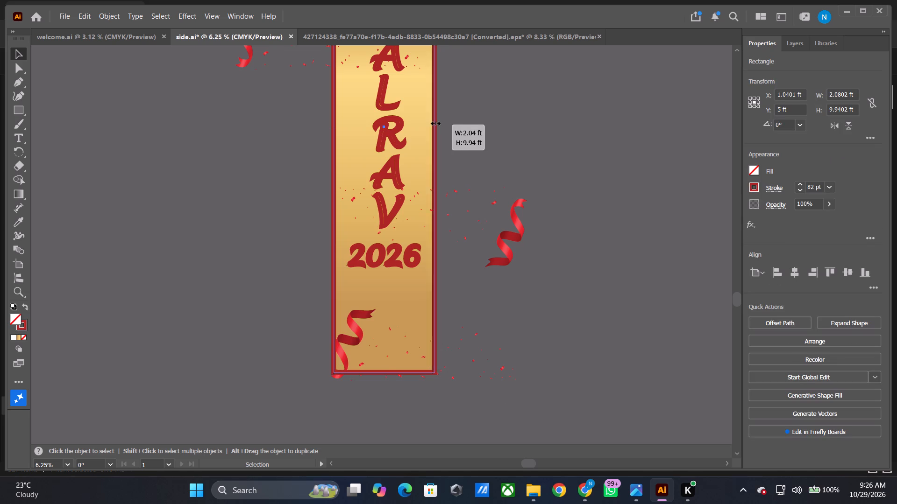
pyautogui.moveTo(434, 122); pyautogui.dragTo(430, 122)
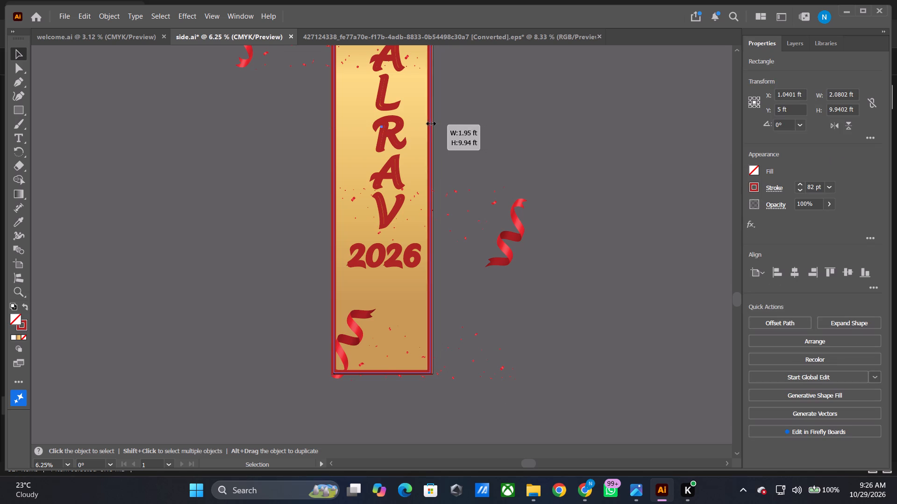
pyautogui.moveTo(430, 122); pyautogui.dragTo(432, 124)
# Reposition the lower ribbon group to about X 1.99 ft, Y 8.18 ft and check the whole banner layout.
pyautogui.click(361, 330)
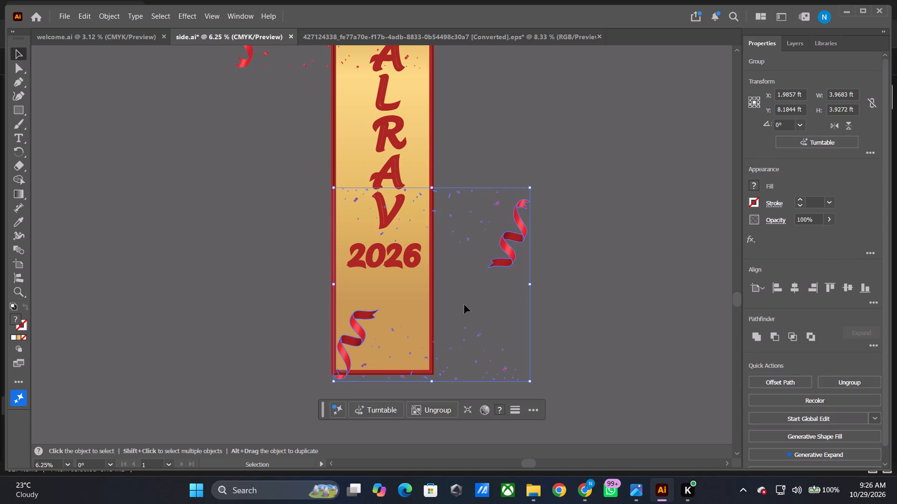
pyautogui.keyDown('shift'); pyautogui.scroll(1, 464, 305); pyautogui.keyUp('shift')
pyautogui.keyDown('shift'); pyautogui.scroll(-1, 464, 305); pyautogui.keyUp('shift')
pyautogui.click(539, 138)
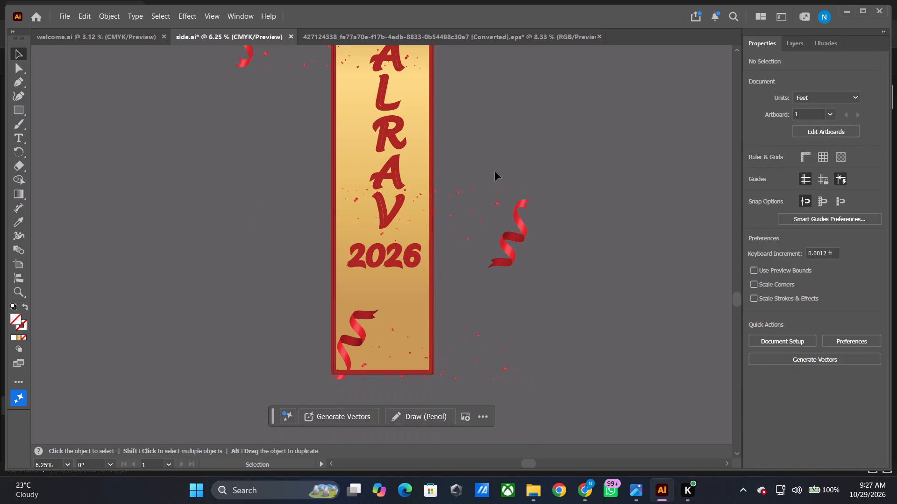
pyautogui.keyDown('shift'); pyautogui.scroll(-1, 483, 185); pyautogui.keyUp('shift')
pyautogui.keyDown('shift'); pyautogui.scroll(2, 483, 185); pyautogui.keyUp('shift')
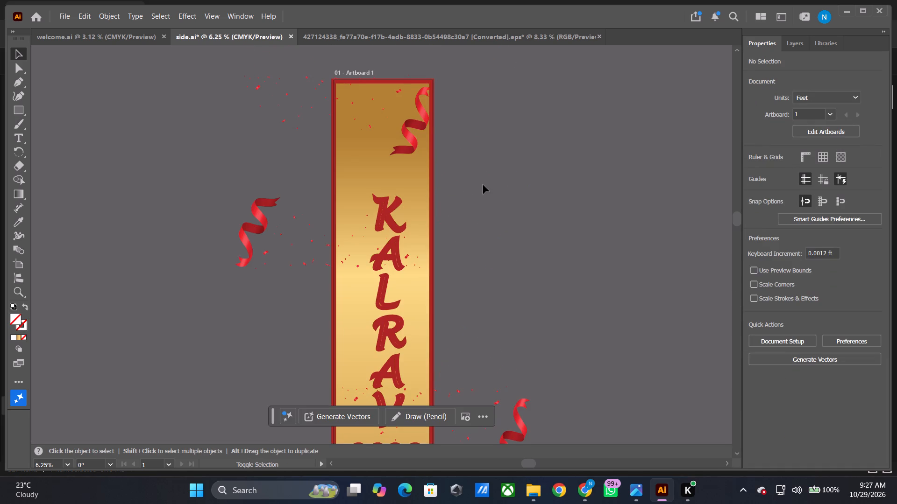
pyautogui.keyDown('alt'); pyautogui.keyDown('shift'); pyautogui.scroll(-2, 454, 237); pyautogui.keyUp('shift'); pyautogui.keyUp('alt')
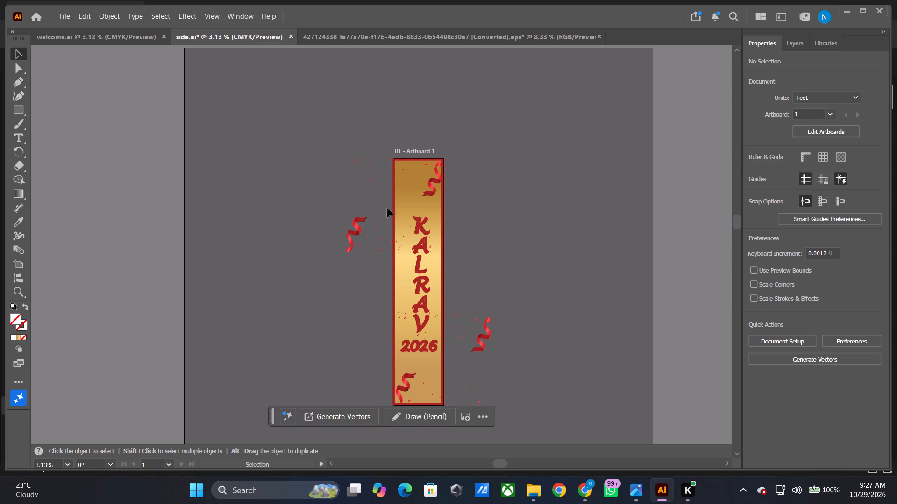
# Change the stroke of the vertical KALRAV title to dark blue, keeping its orange fill.
pyautogui.click(419, 268)
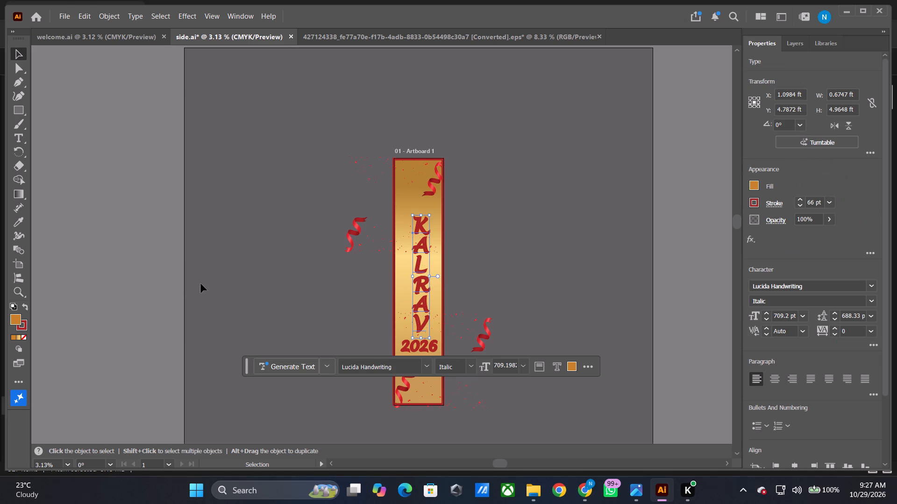
pyautogui.click(419, 230)
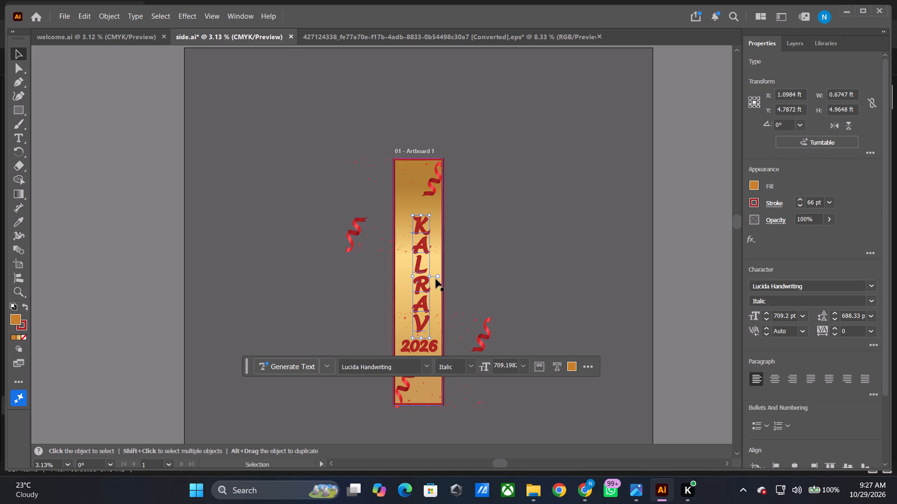
pyautogui.click(25, 306)
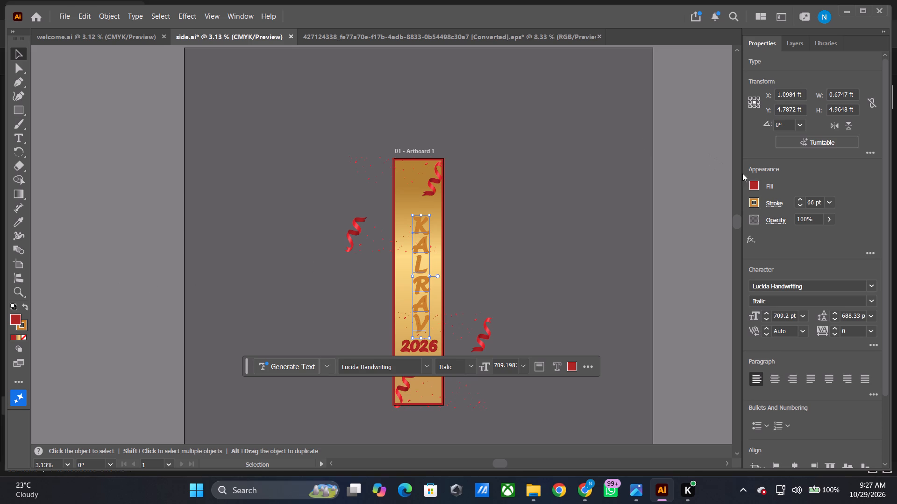
pyautogui.doubleClick(754, 186)
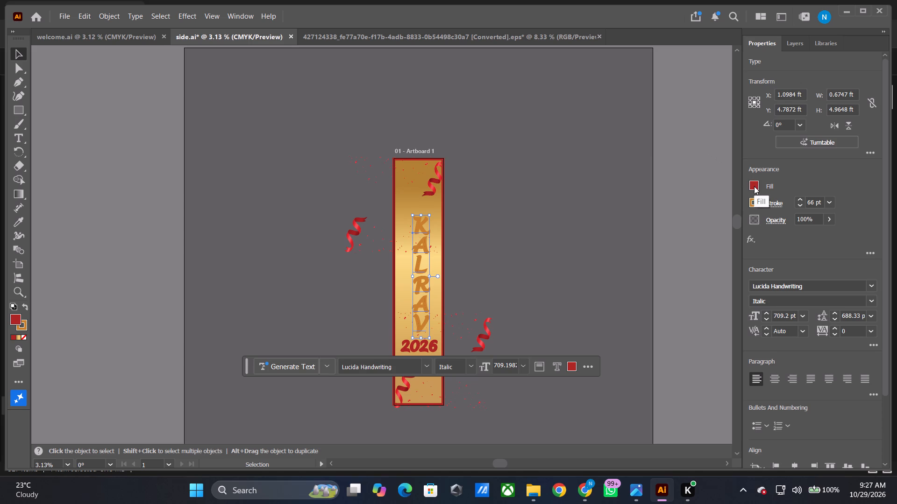
pyautogui.click(754, 186)
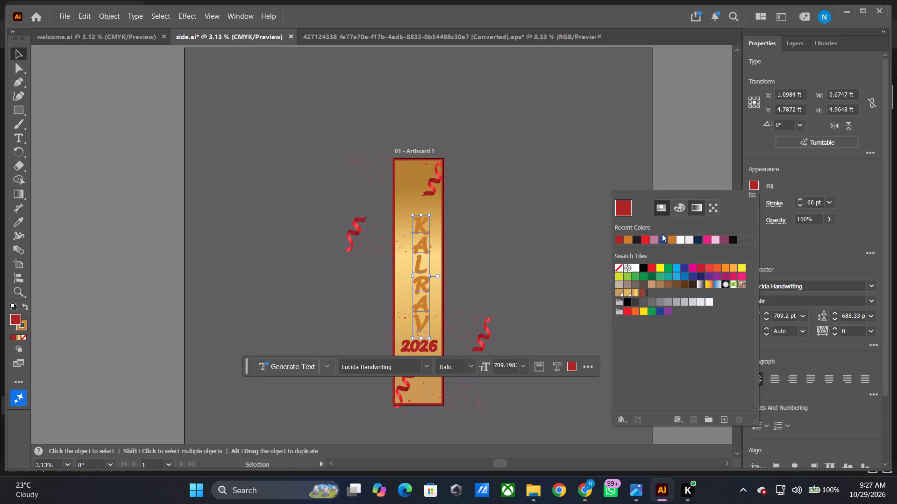
pyautogui.click(663, 240)
pyautogui.click(23, 308)
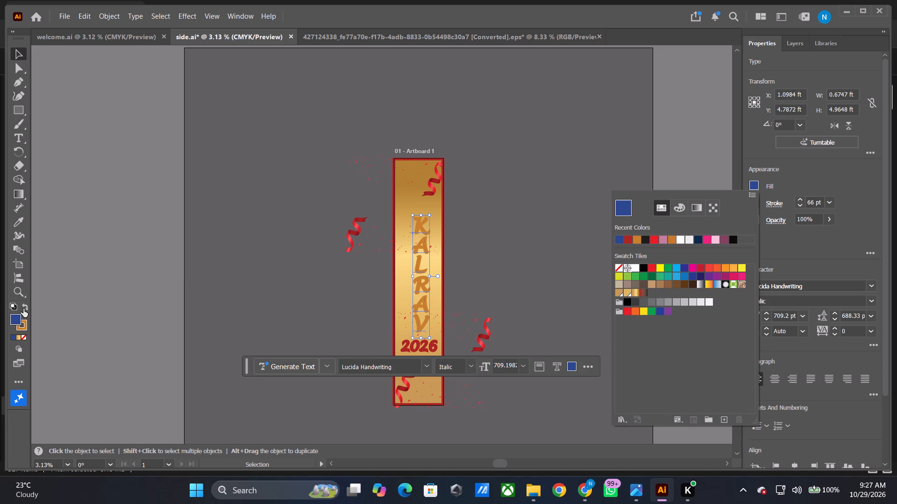
pyautogui.click(24, 308)
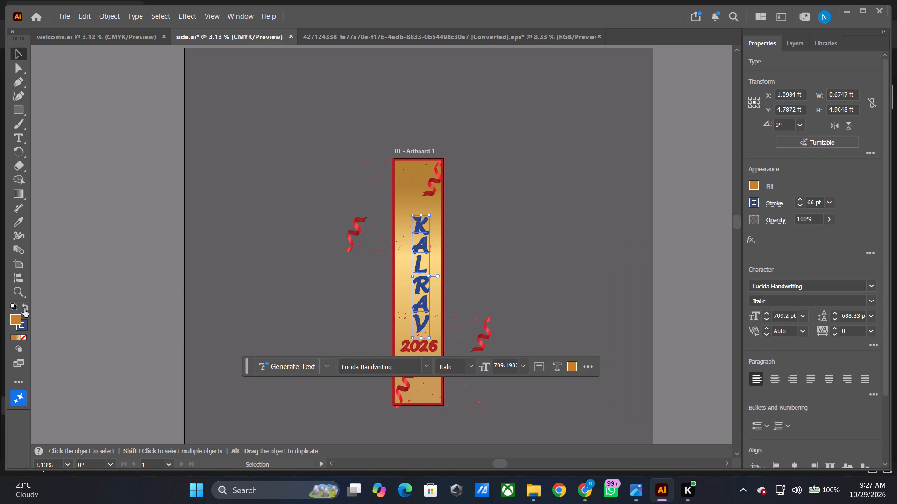
# Undo the recent colour edits on the vertical KALRAV title, back to the orange fill with red stroke.
pyautogui.click(419, 266)
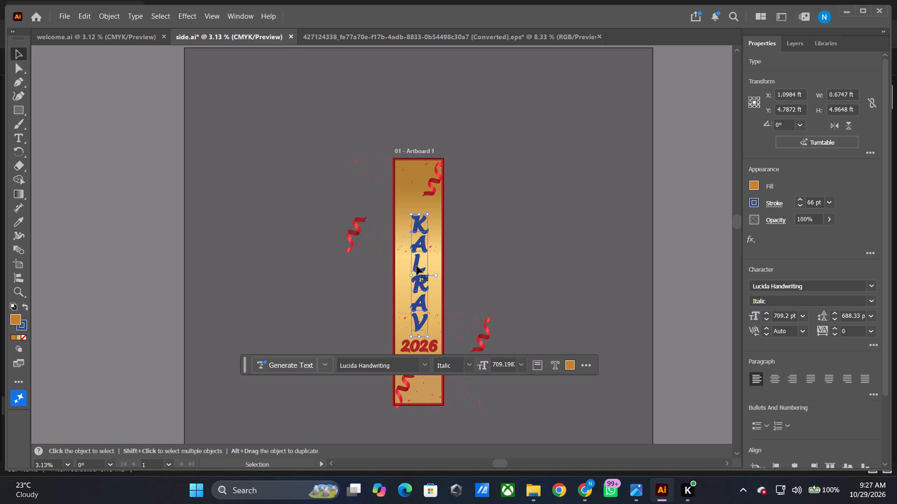
pyautogui.hotkey('ctrl', 'z')
pyautogui.hotkey('ctrl', 'z')
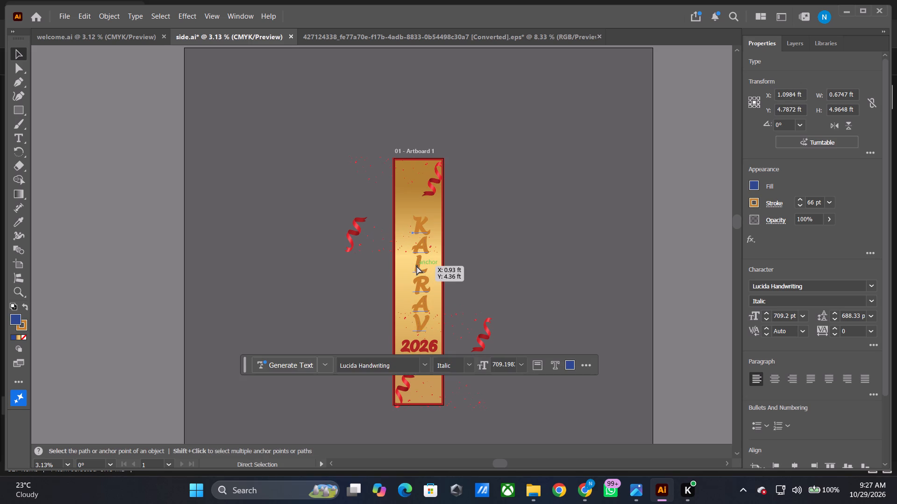
pyautogui.hotkey('ctrl', 'z')
pyautogui.hotkey('ctrl', 'z')
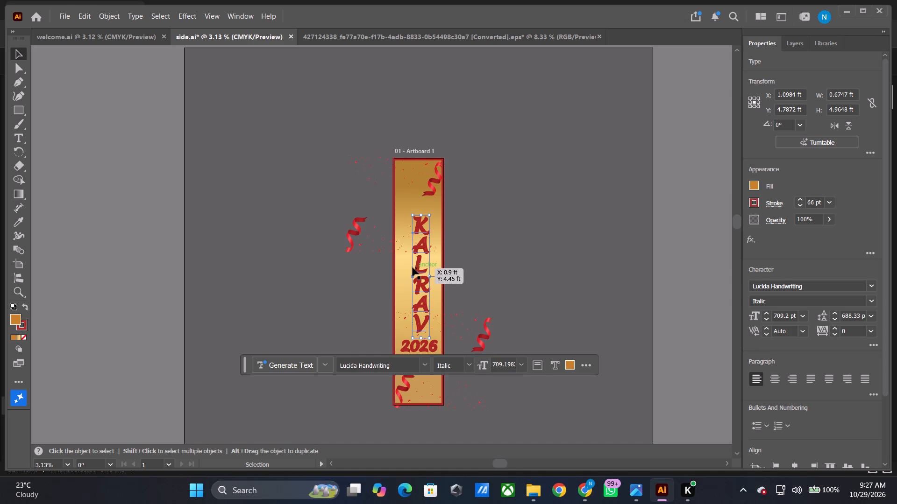
# Nudge the vertical KALRAV title slightly to the left, to about X 1.08 ft, and deselect it.
pyautogui.hotkey('shift', 'Left')
pyautogui.hotkey('shift', 'Left')
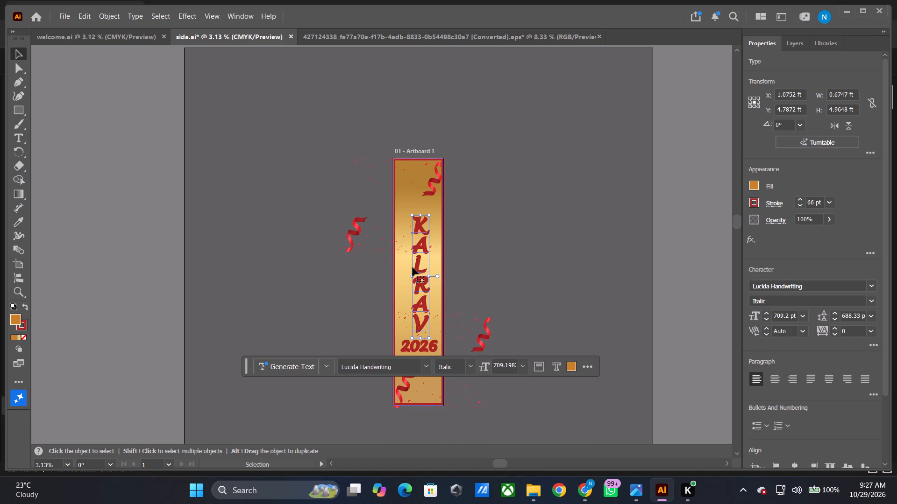
pyautogui.click(667, 163)
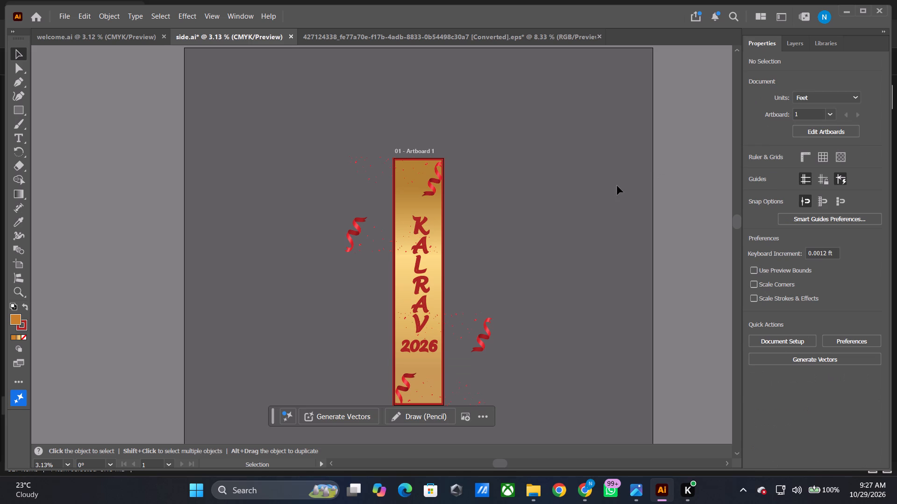
# Set the fill of the vertical KALRAV title to None, keeping its red stroke.
pyautogui.click(425, 286)
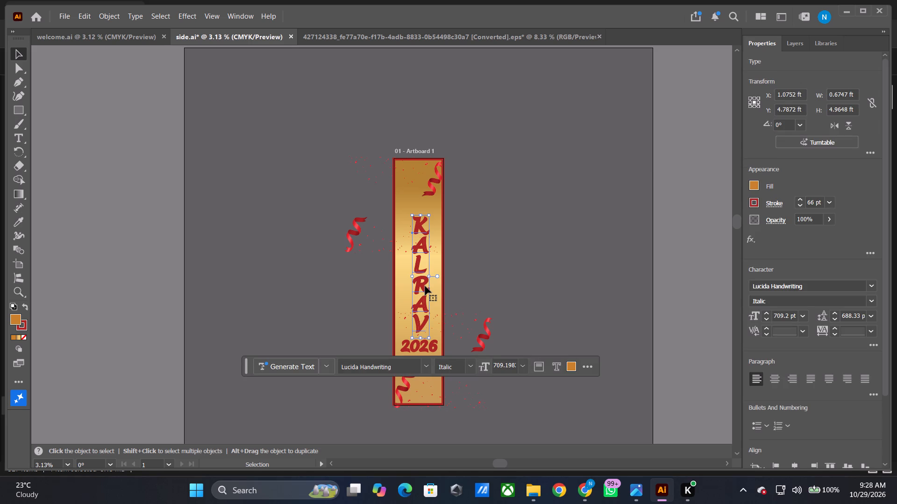
pyautogui.click(753, 183)
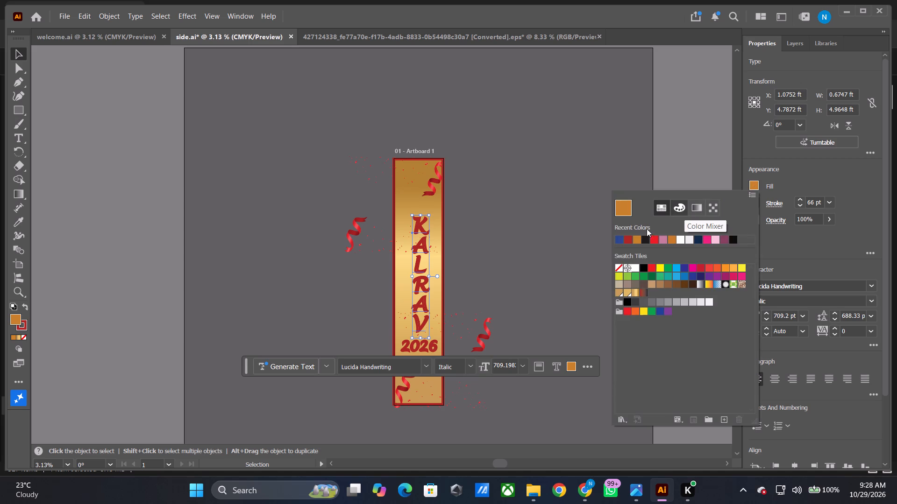
pyautogui.click(621, 272)
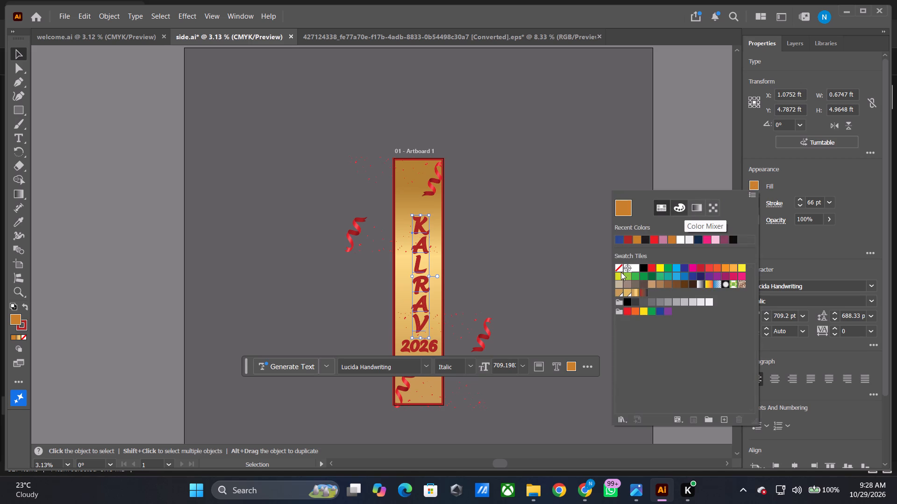
pyautogui.click(619, 267)
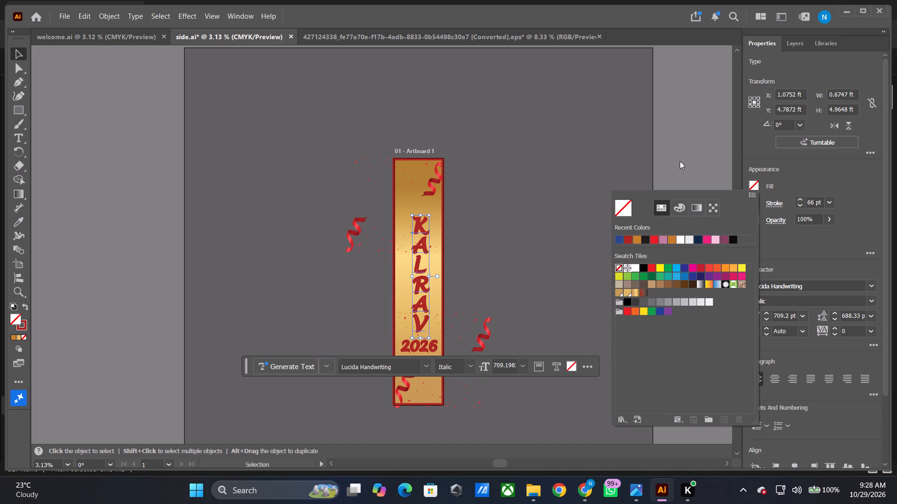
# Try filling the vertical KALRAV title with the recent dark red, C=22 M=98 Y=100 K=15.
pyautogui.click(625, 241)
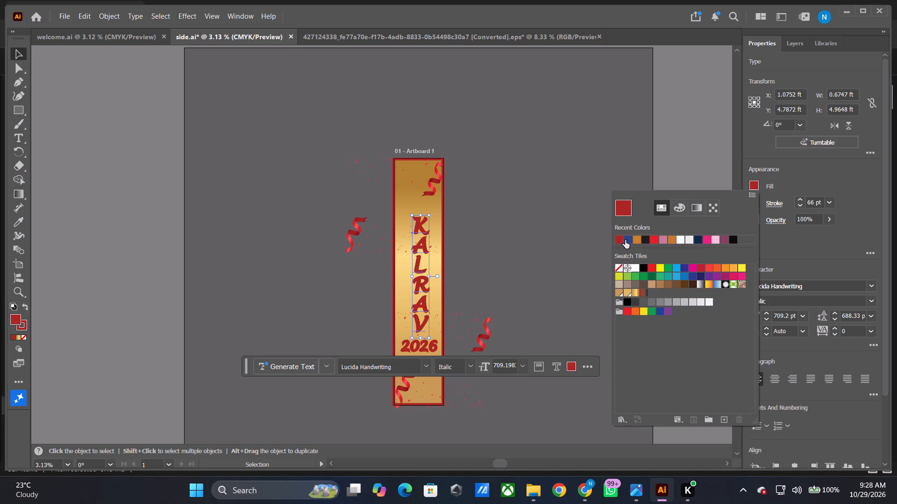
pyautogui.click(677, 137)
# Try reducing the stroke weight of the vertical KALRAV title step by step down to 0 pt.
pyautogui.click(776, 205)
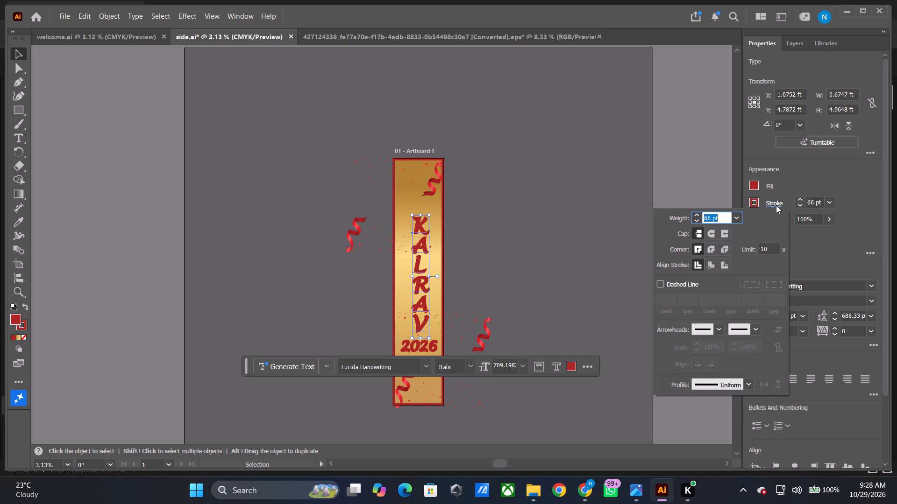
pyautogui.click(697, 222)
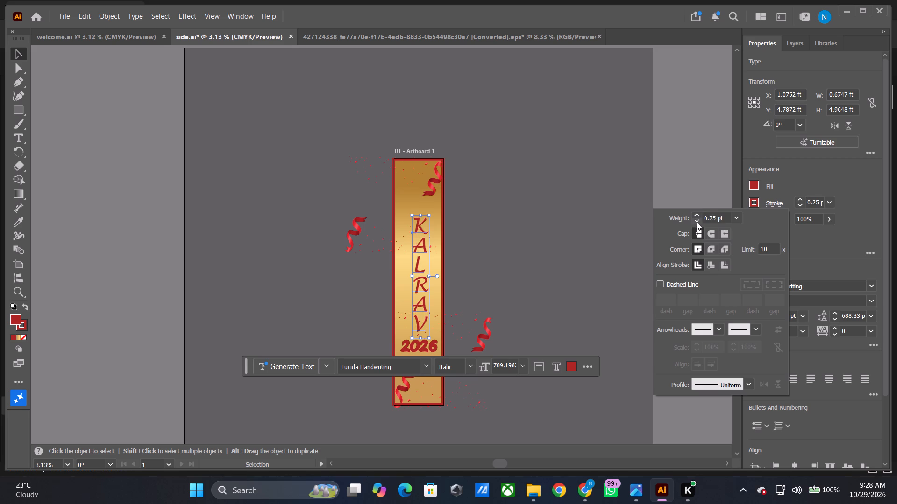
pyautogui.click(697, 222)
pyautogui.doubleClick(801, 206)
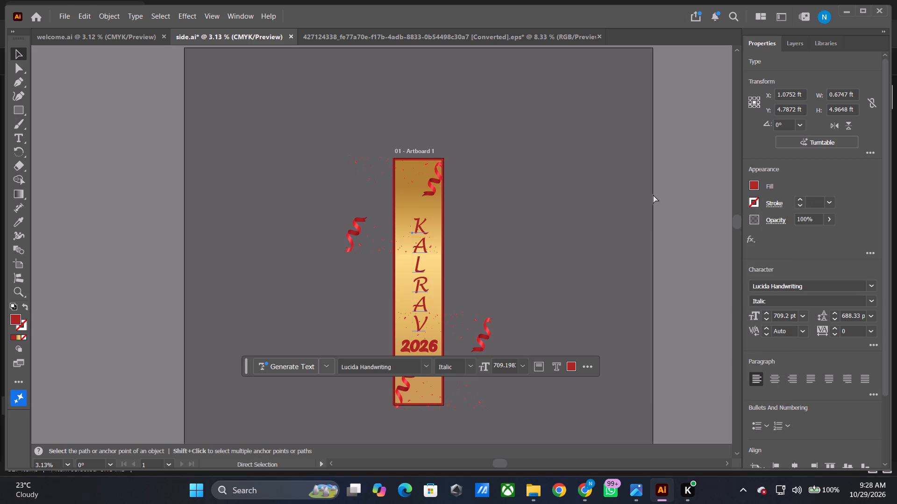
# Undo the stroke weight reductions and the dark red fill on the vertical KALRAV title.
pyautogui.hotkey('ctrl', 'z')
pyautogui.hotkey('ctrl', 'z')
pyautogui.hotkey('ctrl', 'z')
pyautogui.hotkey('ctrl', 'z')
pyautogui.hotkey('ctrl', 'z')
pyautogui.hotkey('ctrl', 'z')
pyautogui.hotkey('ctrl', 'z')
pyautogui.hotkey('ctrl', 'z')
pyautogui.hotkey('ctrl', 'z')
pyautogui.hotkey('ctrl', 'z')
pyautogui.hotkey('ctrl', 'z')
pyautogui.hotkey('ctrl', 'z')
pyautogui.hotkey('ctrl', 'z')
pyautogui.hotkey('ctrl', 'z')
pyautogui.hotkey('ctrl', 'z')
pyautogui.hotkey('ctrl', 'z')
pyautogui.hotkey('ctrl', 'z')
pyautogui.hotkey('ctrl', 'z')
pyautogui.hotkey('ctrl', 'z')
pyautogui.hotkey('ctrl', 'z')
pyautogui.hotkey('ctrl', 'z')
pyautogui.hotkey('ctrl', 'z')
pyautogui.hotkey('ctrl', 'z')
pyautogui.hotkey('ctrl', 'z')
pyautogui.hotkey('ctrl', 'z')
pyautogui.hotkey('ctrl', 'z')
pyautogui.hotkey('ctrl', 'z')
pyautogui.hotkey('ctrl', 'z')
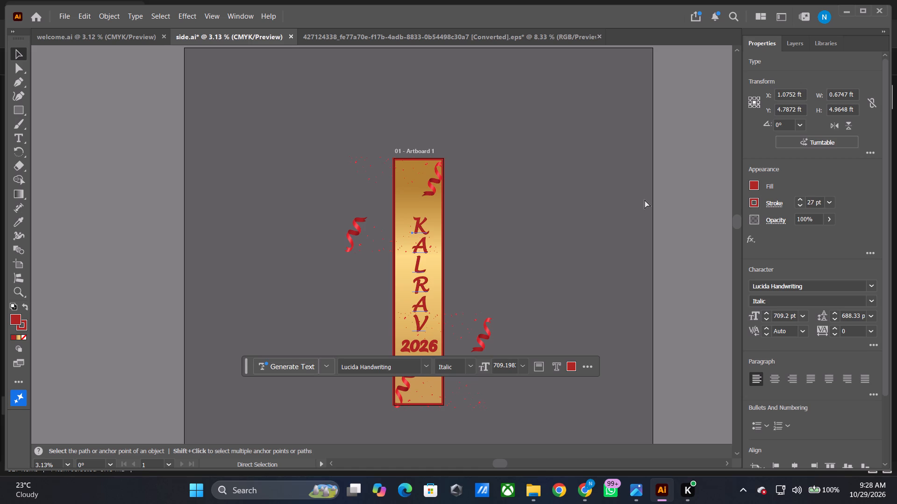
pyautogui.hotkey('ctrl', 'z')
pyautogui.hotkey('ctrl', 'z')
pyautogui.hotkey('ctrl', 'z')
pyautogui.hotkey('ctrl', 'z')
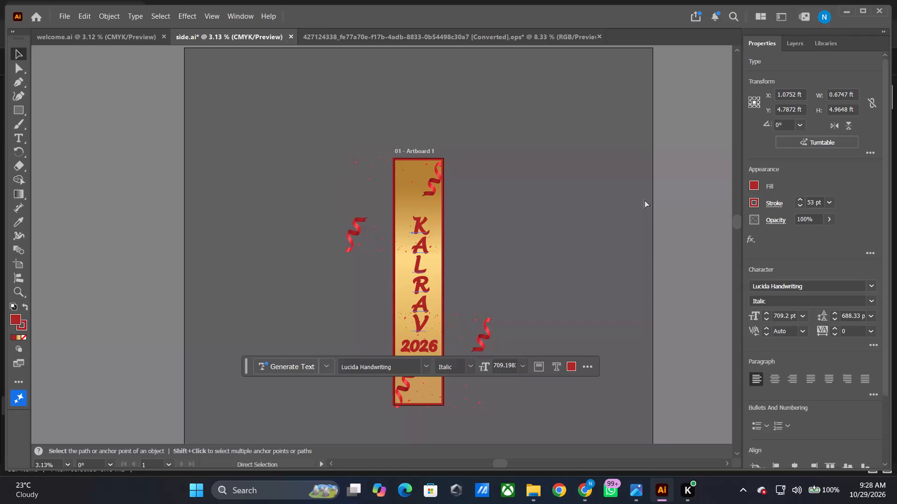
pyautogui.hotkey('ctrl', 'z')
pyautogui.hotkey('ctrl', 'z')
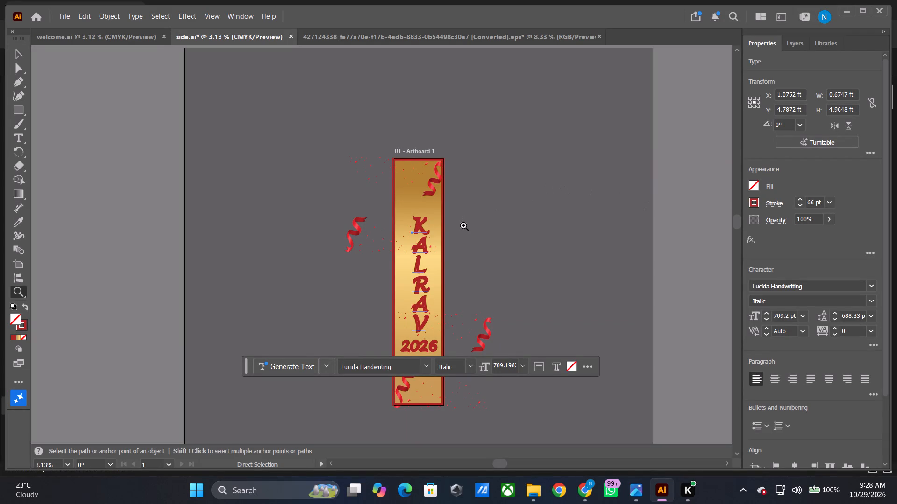
pyautogui.click(542, 189)
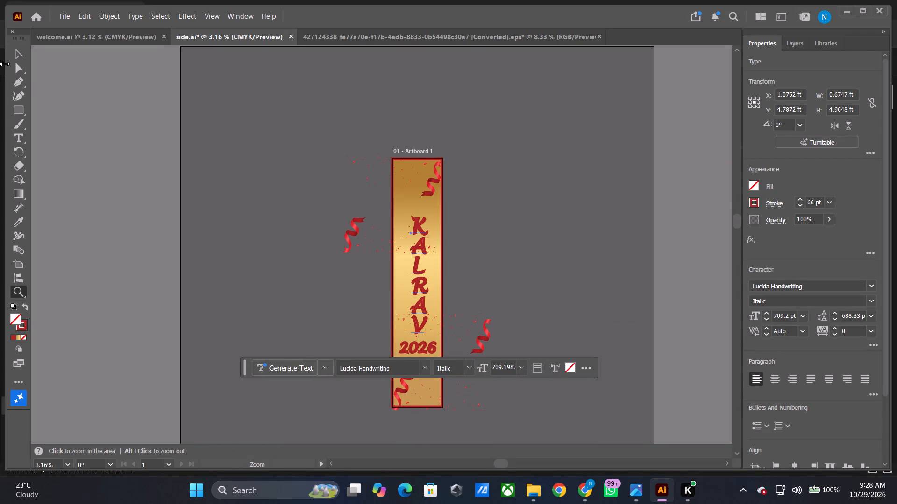
pyautogui.click(14, 56)
pyautogui.scroll(-1, 510, 241)
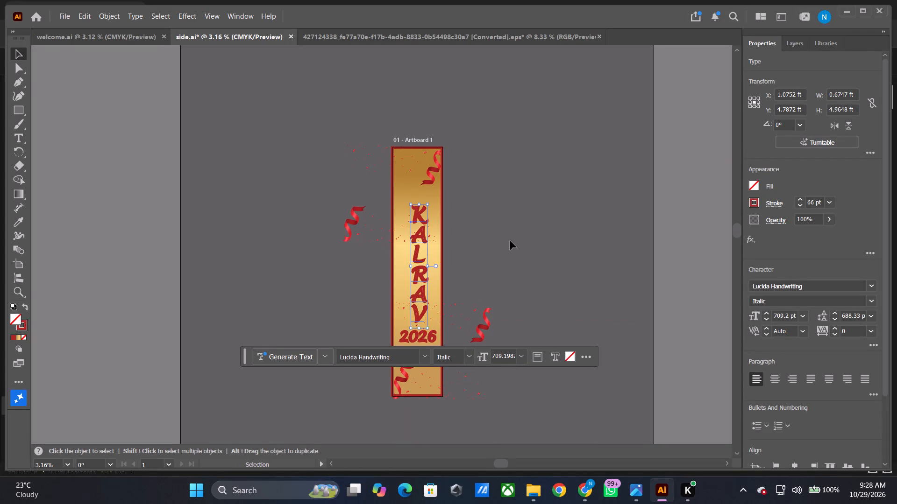
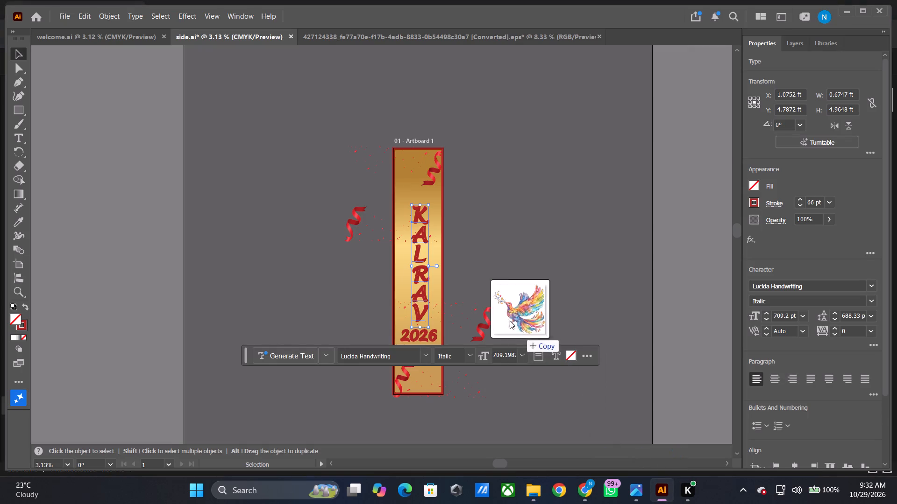
pyautogui.moveTo(510, 321); pyautogui.dragTo(490, 302)
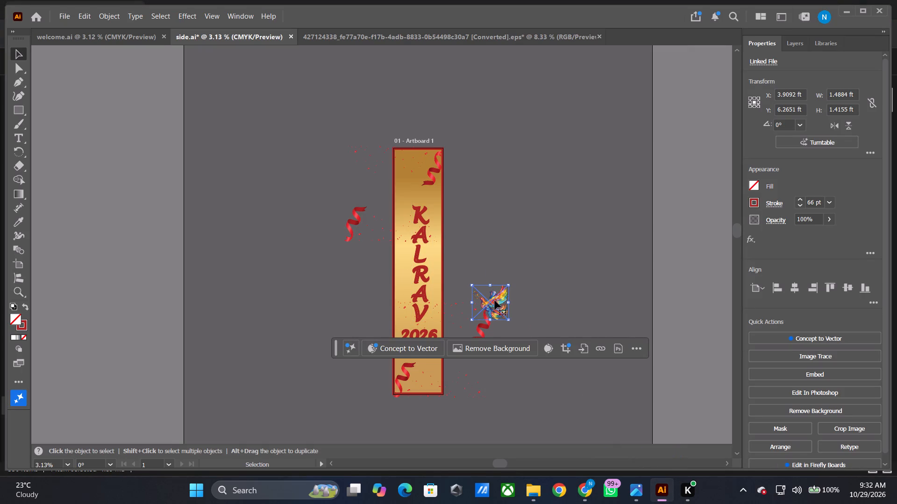
pyautogui.moveTo(495, 301); pyautogui.dragTo(425, 177)
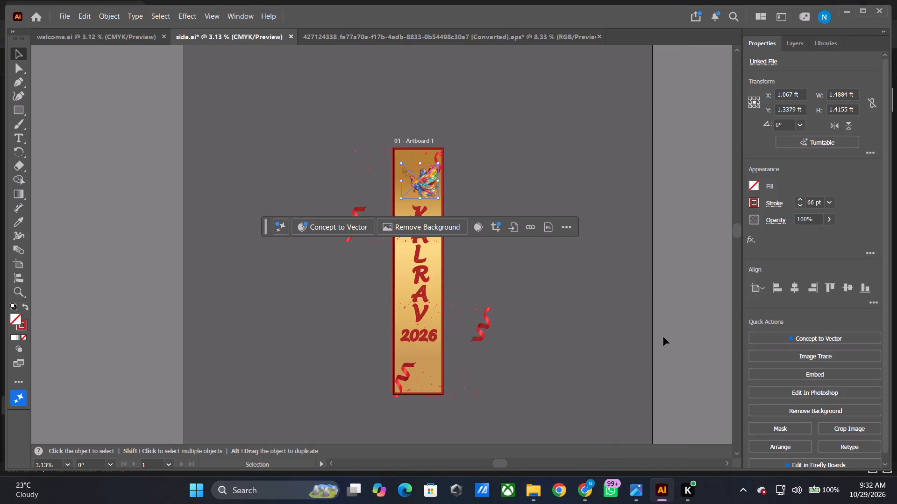
pyautogui.click(790, 372)
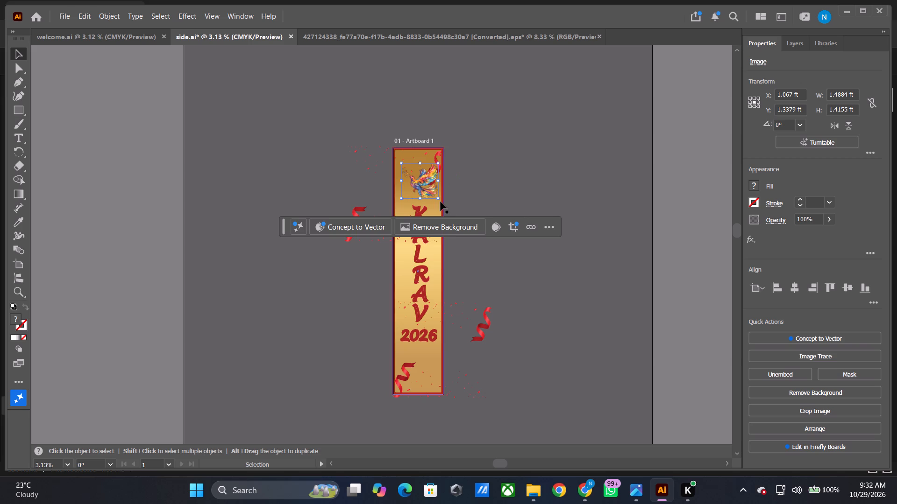
# Enlarge the bird to about 1.71 by 1.63 ft and fit it between the banner's side borders, just above the letter K.
pyautogui.keyDown('shift'); pyautogui.moveTo(440, 196); pyautogui.dragTo(448, 203); pyautogui.keyUp('shift')
pyautogui.moveTo(427, 186); pyautogui.dragTo(423, 183)
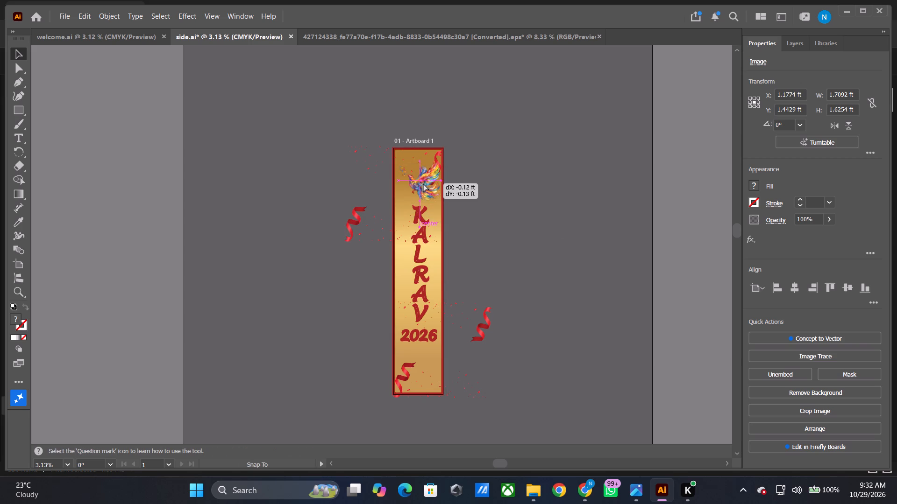
pyautogui.moveTo(423, 183); pyautogui.dragTo(421, 182)
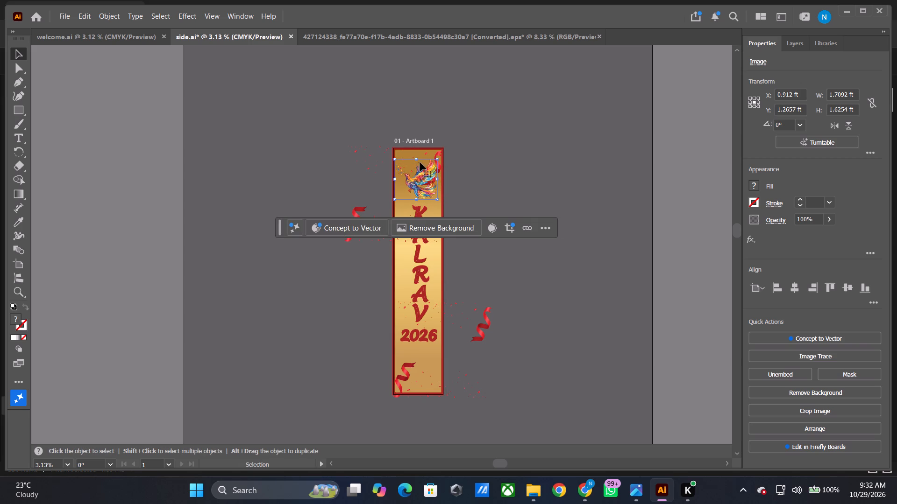
pyautogui.moveTo(374, 149); pyautogui.dragTo(388, 142)
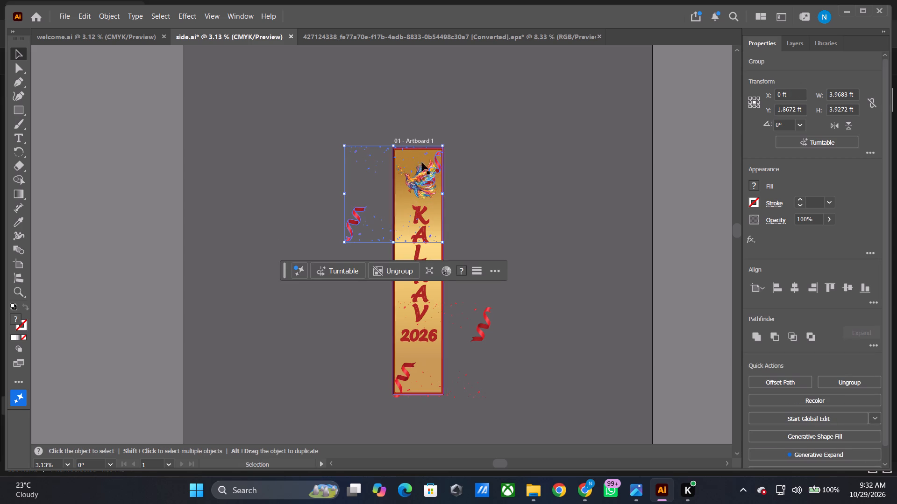
pyautogui.keyDown('alt'); pyautogui.keyDown('shift'); pyautogui.scroll(1, 434, 185); pyautogui.keyUp('shift'); pyautogui.keyUp('alt')
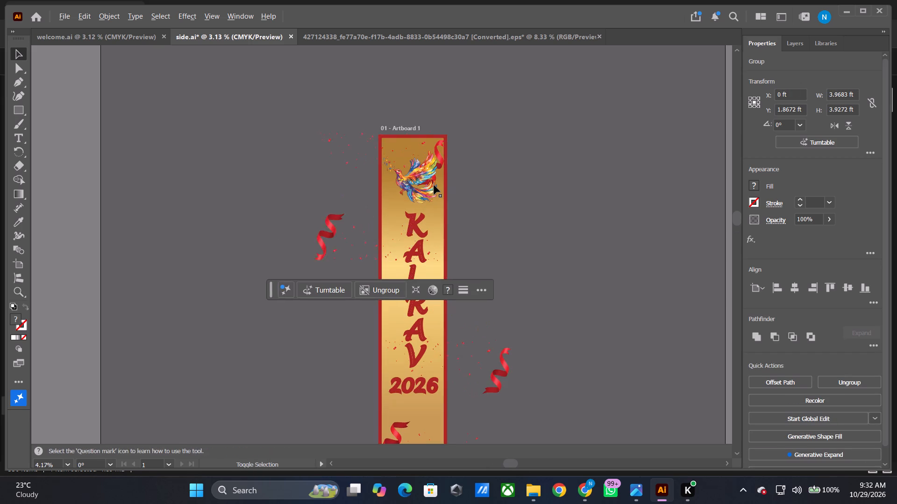
pyautogui.keyDown('alt'); pyautogui.keyDown('shift'); pyautogui.scroll(3, 434, 185); pyautogui.keyUp('shift'); pyautogui.keyUp('alt')
pyautogui.moveTo(376, 182); pyautogui.dragTo(377, 192)
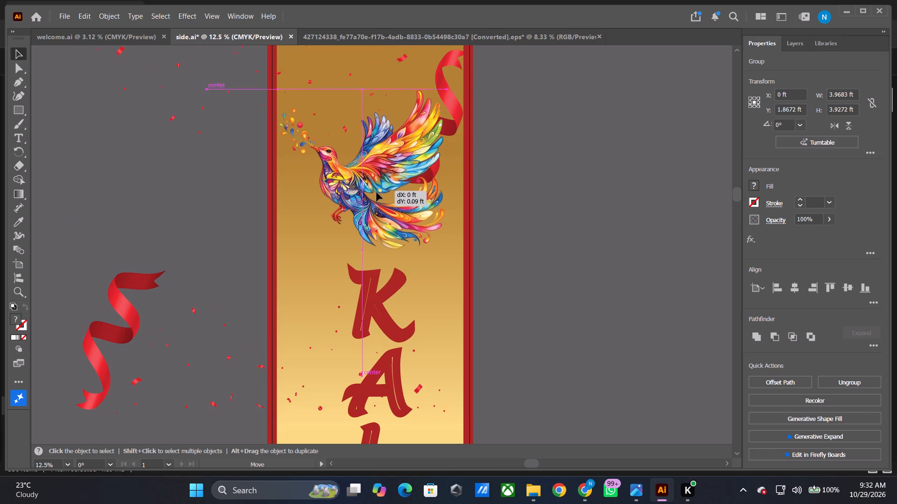
pyautogui.moveTo(377, 192); pyautogui.dragTo(379, 199)
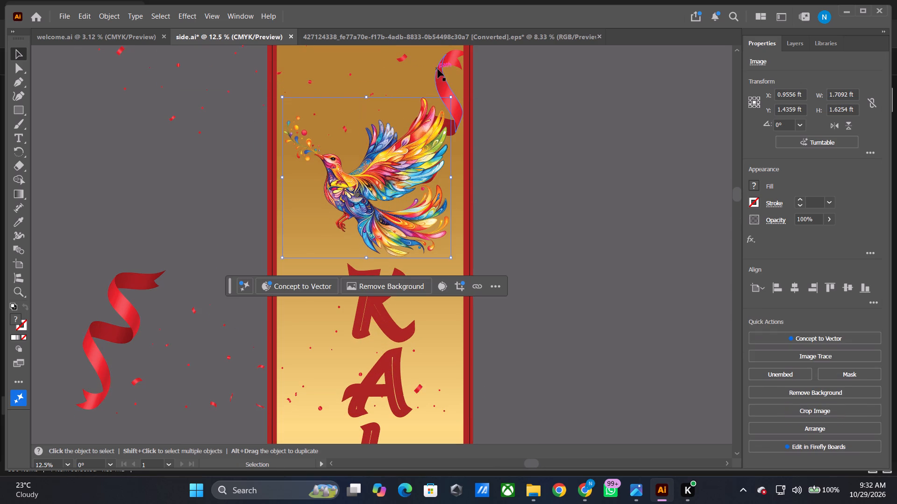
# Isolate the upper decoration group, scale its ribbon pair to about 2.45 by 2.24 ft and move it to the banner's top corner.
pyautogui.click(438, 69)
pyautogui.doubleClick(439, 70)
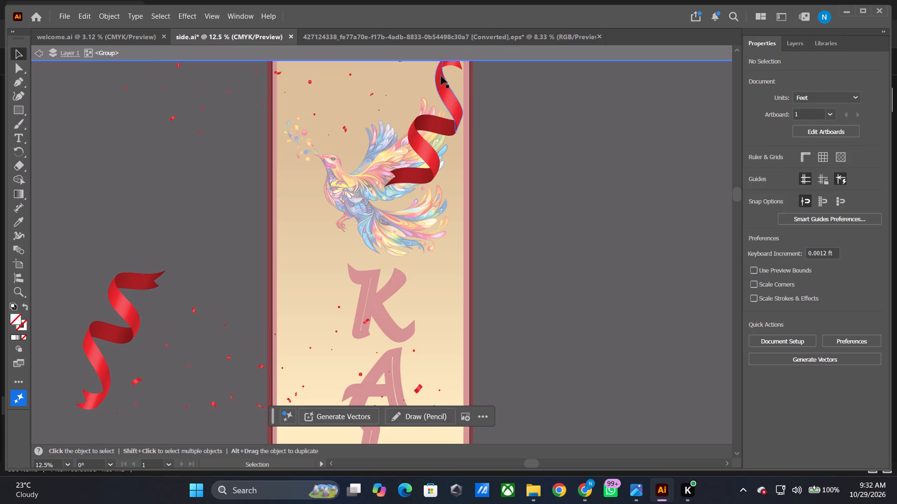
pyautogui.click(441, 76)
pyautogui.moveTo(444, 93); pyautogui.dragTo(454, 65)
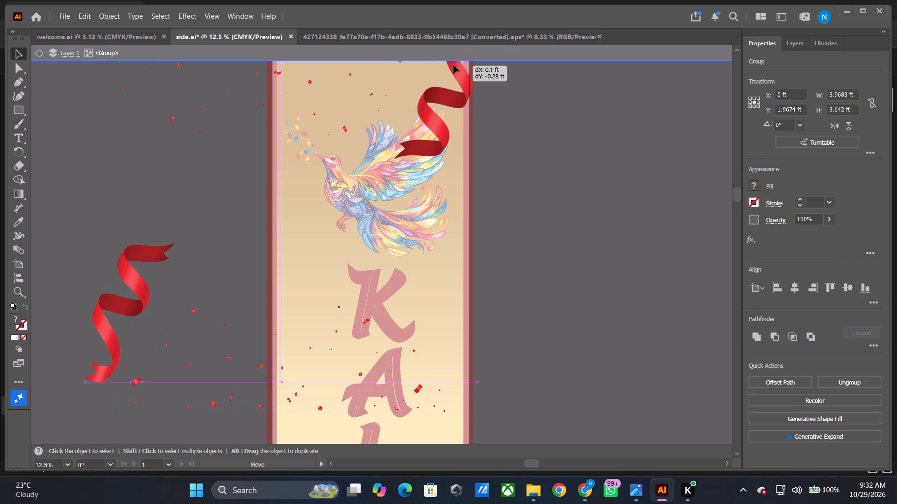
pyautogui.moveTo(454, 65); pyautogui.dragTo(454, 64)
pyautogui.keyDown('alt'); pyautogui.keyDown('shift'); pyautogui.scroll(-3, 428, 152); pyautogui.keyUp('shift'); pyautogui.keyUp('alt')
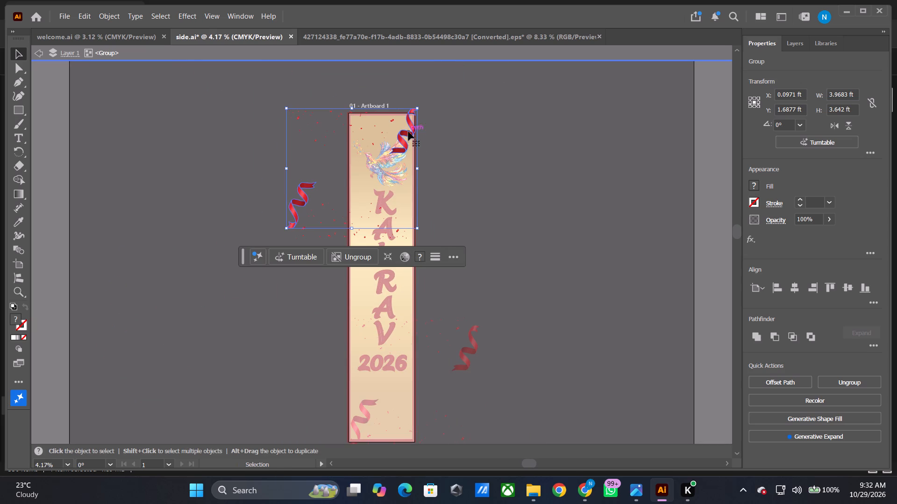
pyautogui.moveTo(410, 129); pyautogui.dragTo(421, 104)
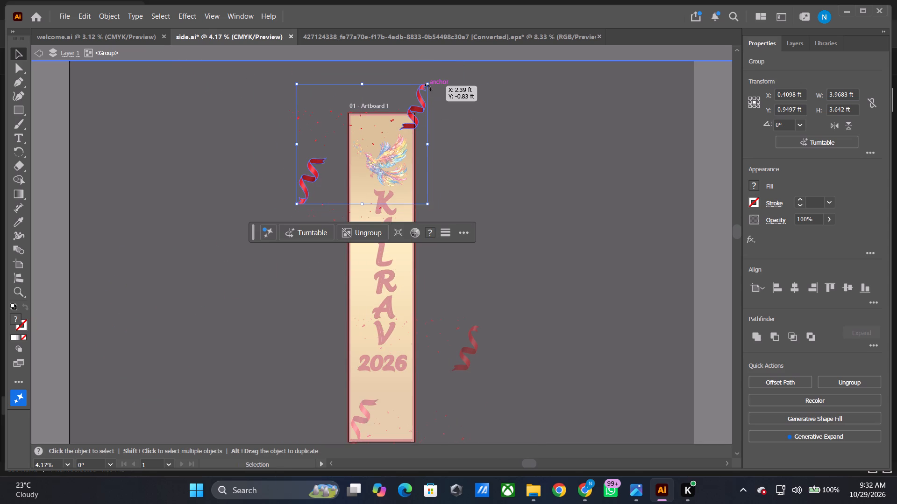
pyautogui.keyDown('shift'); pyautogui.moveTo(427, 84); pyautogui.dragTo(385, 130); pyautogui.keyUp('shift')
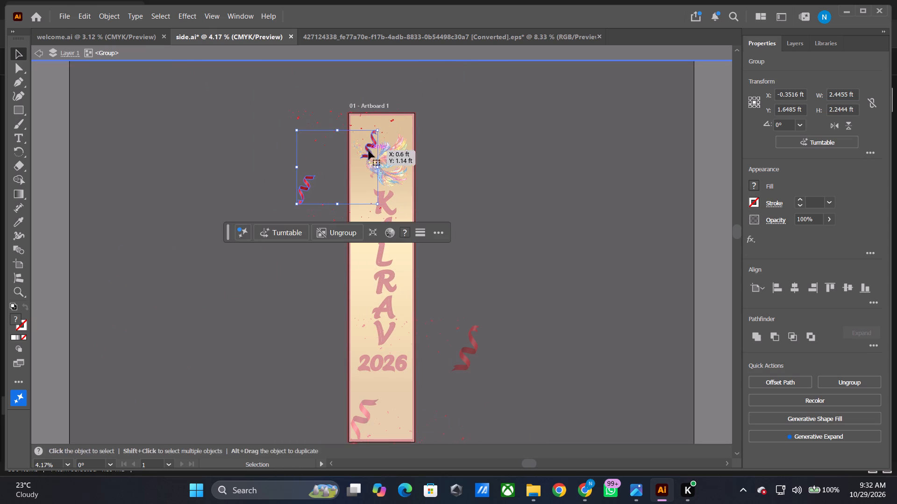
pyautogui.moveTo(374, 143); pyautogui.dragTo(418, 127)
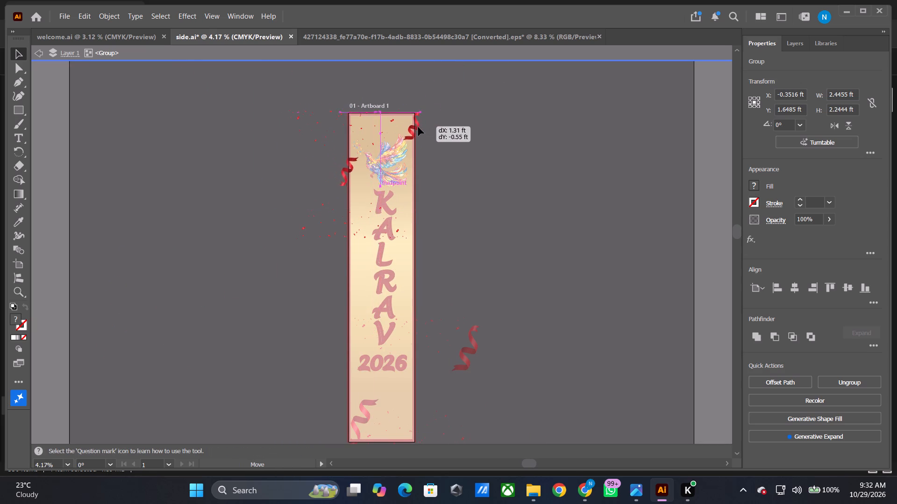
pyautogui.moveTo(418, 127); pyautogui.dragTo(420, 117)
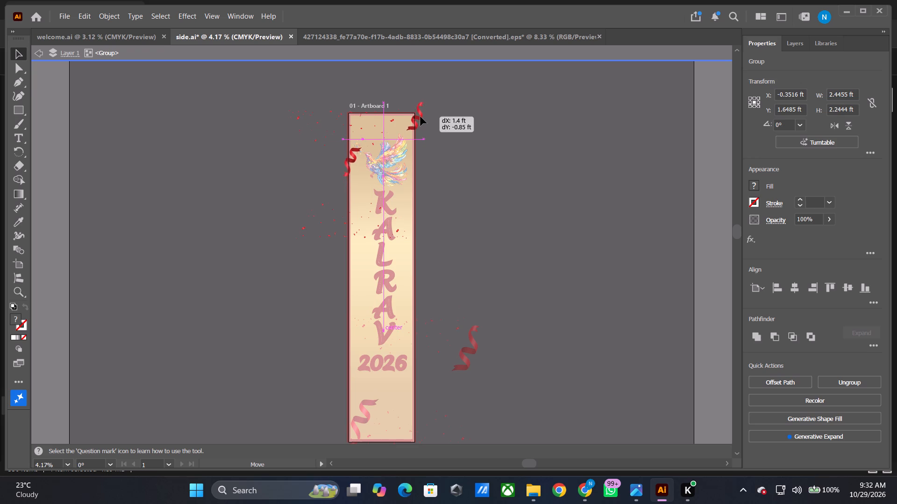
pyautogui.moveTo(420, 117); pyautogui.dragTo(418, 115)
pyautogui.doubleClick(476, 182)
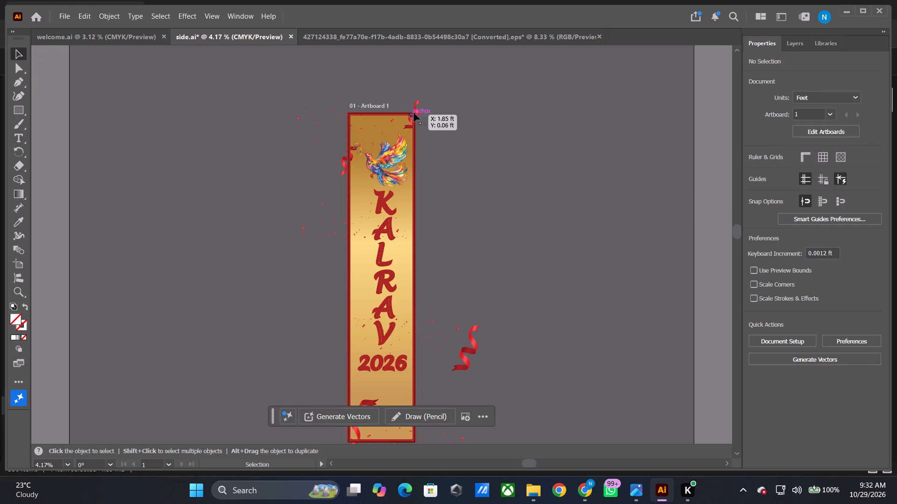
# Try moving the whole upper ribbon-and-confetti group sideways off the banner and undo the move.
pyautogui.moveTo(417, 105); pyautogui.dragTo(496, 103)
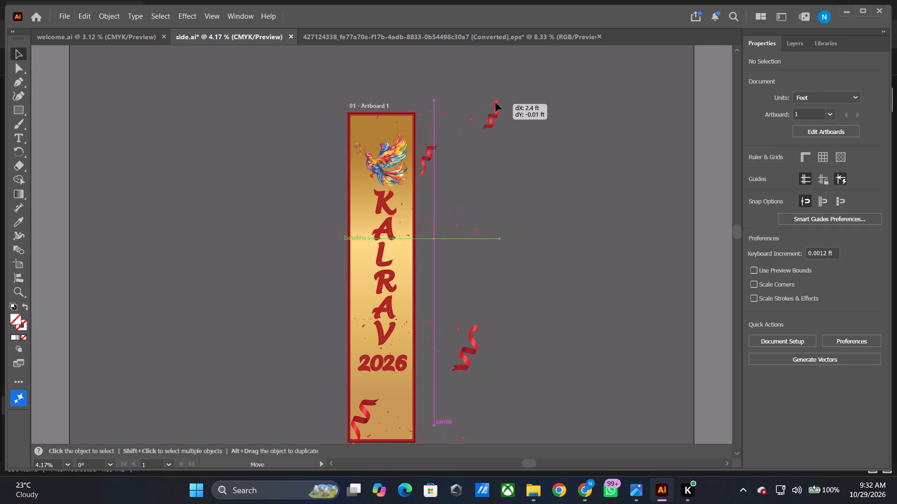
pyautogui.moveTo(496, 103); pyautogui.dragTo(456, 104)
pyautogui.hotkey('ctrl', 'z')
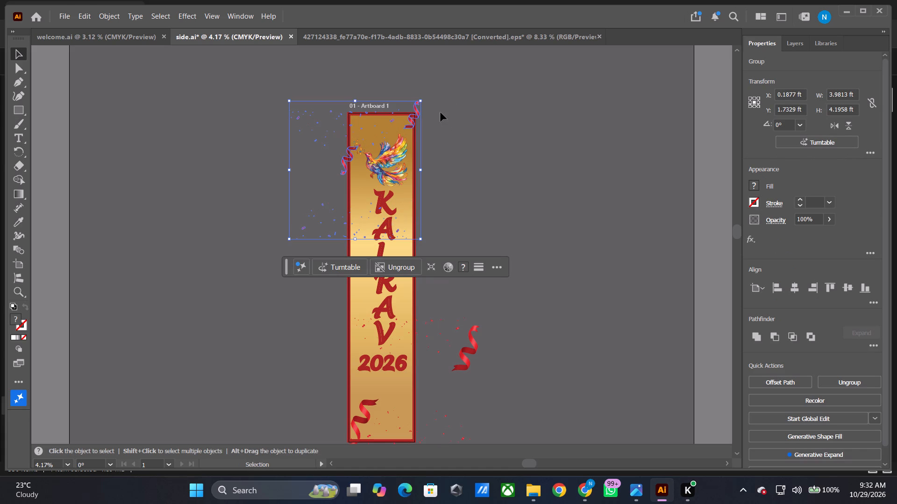
# Delete both ribbons from within the upper decoration group, keeping its confetti, and leave group isolation.
pyautogui.doubleClick(412, 115)
pyautogui.click(412, 117)
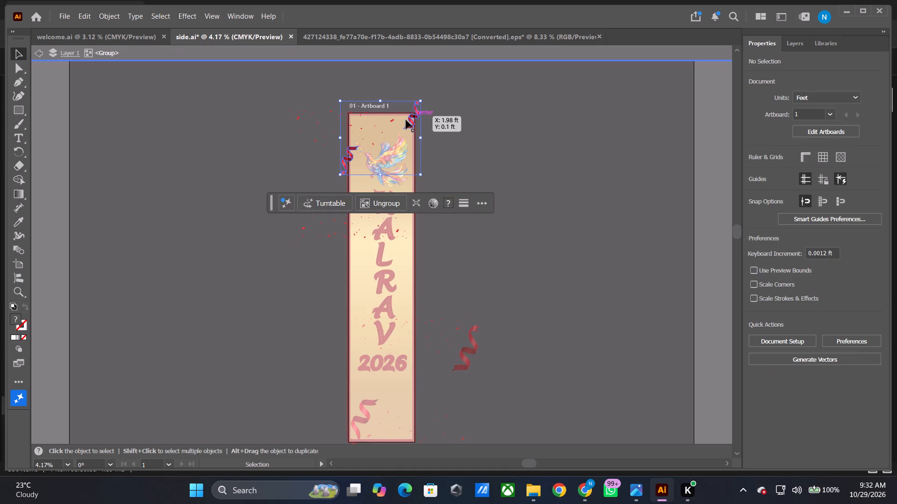
pyautogui.doubleClick(415, 111)
pyautogui.click(415, 111)
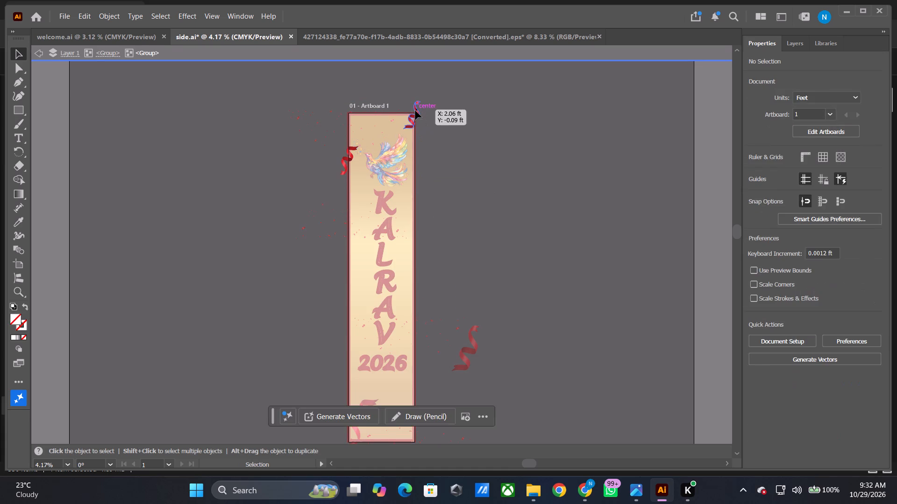
pyautogui.keyDown('shift'); pyautogui.click(356, 147); pyautogui.keyUp('shift')
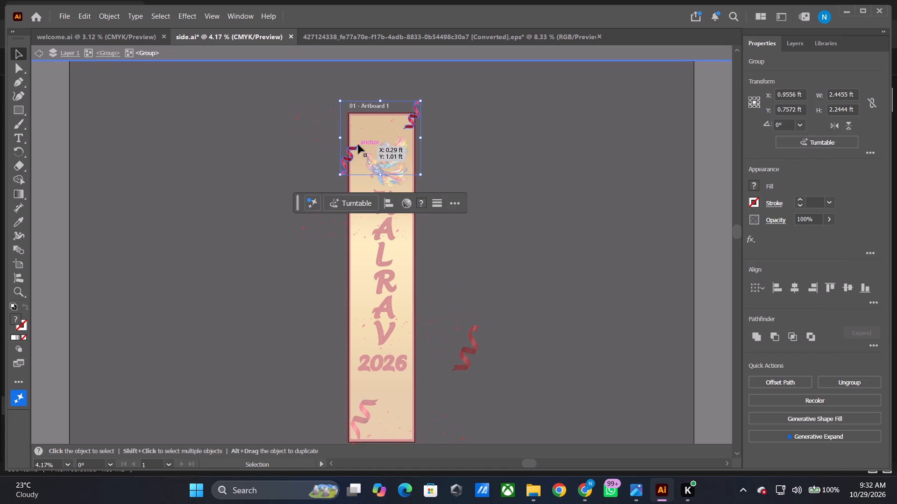
pyautogui.press('Delete')
pyautogui.tripleClick(470, 138)
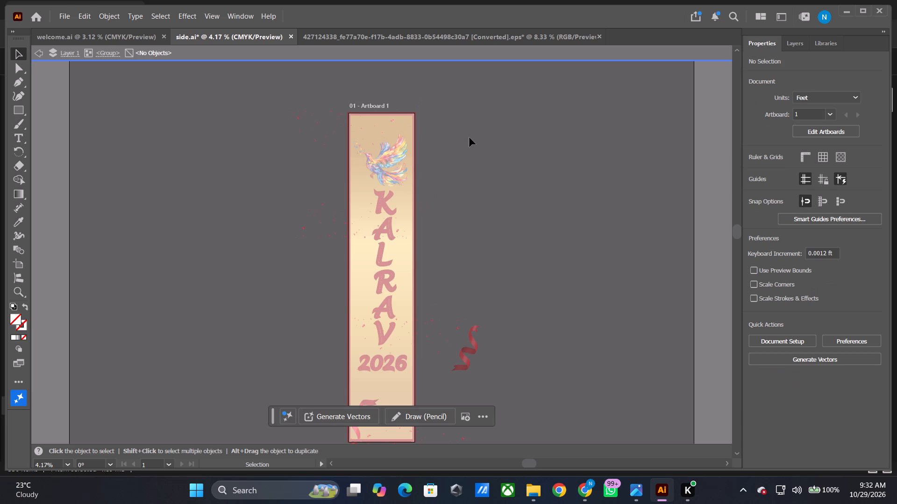
# Isolate the upper confetti cluster, scale it to about 2.16 by 0.72 ft and position it across the banner's top above the bird.
pyautogui.keyDown('alt'); pyautogui.keyDown('shift'); pyautogui.scroll(1, 402, 158); pyautogui.keyUp('shift'); pyautogui.keyUp('alt')
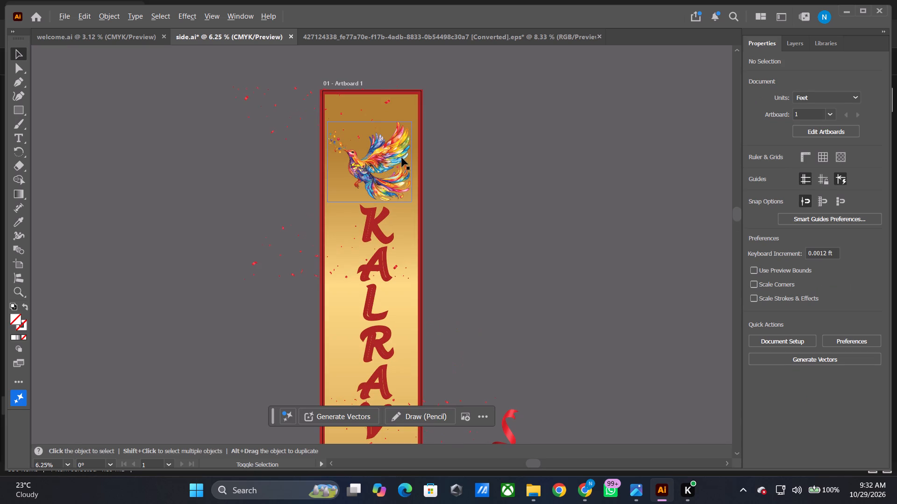
pyautogui.click(342, 113)
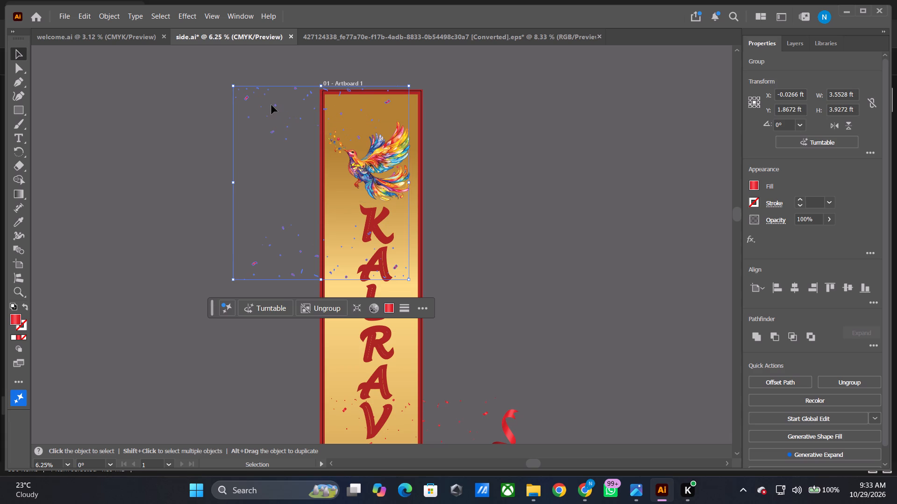
pyautogui.moveTo(271, 105); pyautogui.dragTo(332, 104)
pyautogui.doubleClick(201, 99)
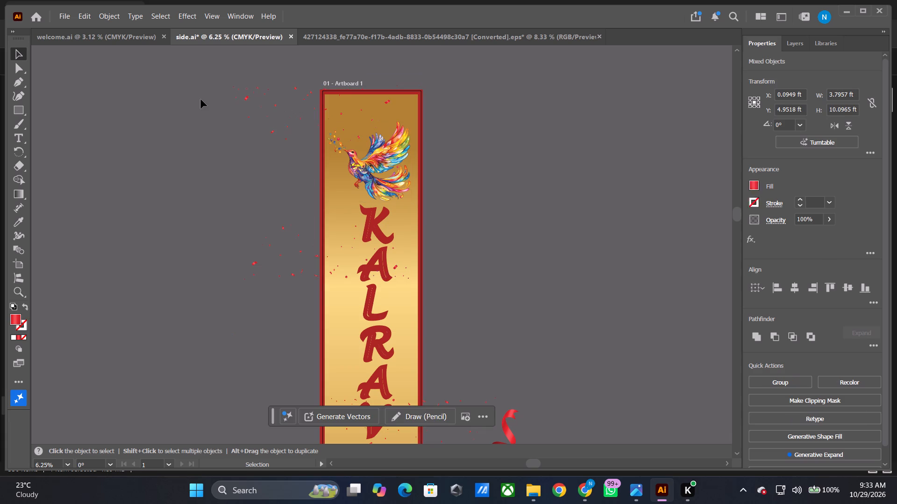
pyautogui.click(275, 105)
pyautogui.moveTo(281, 116); pyautogui.dragTo(311, 105)
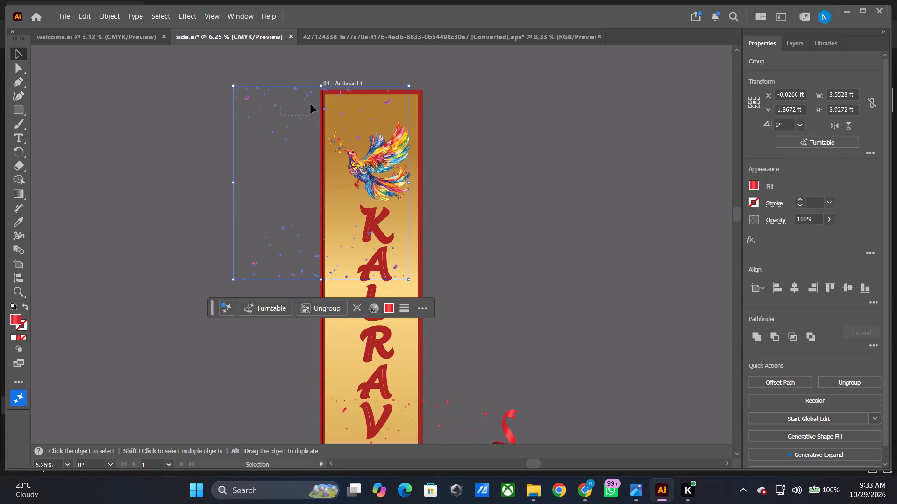
pyautogui.doubleClick(277, 105)
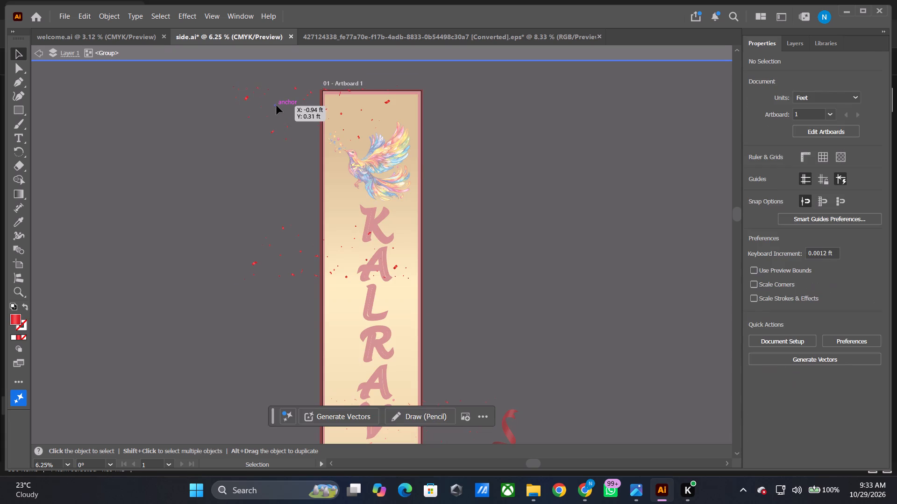
pyautogui.click(277, 105)
pyautogui.moveTo(277, 105); pyautogui.dragTo(335, 102)
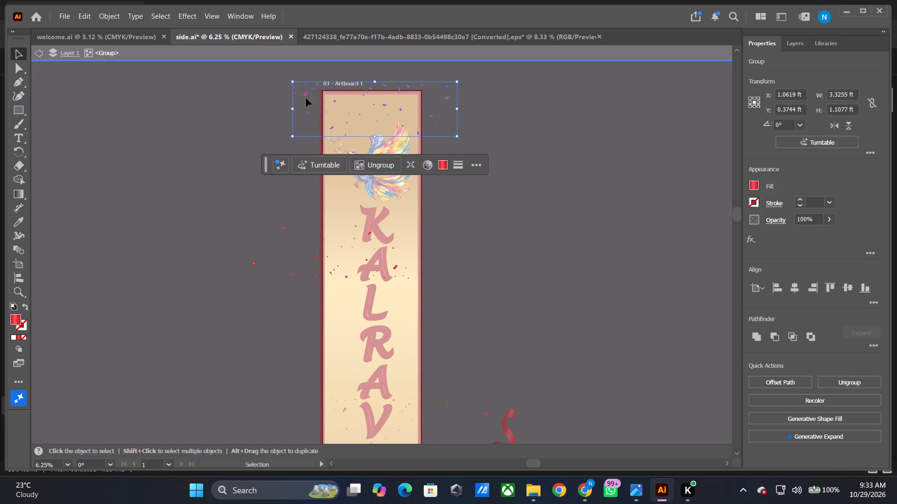
pyautogui.keyDown('shift'); pyautogui.moveTo(292, 82); pyautogui.dragTo(331, 101); pyautogui.keyUp('shift')
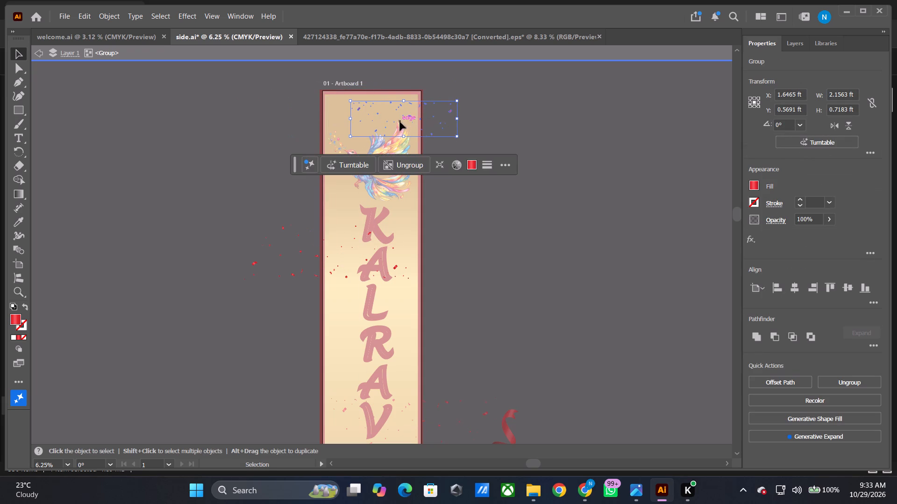
pyautogui.moveTo(399, 107); pyautogui.dragTo(373, 103)
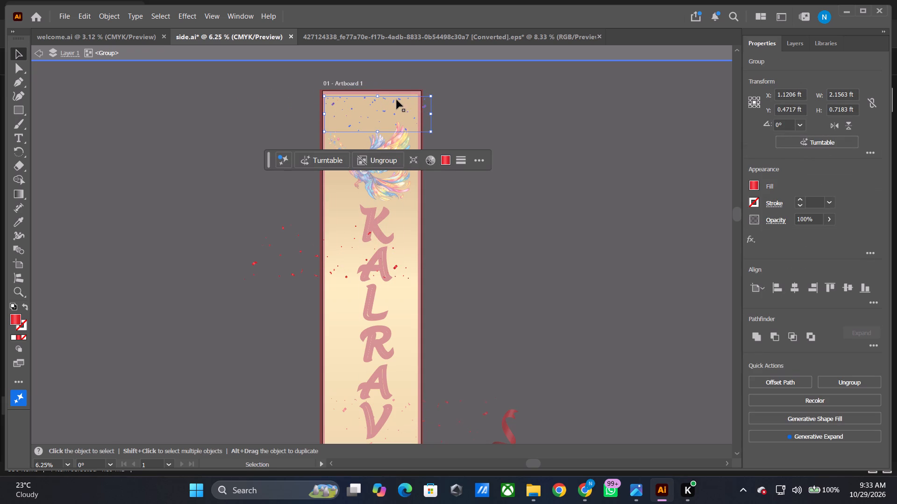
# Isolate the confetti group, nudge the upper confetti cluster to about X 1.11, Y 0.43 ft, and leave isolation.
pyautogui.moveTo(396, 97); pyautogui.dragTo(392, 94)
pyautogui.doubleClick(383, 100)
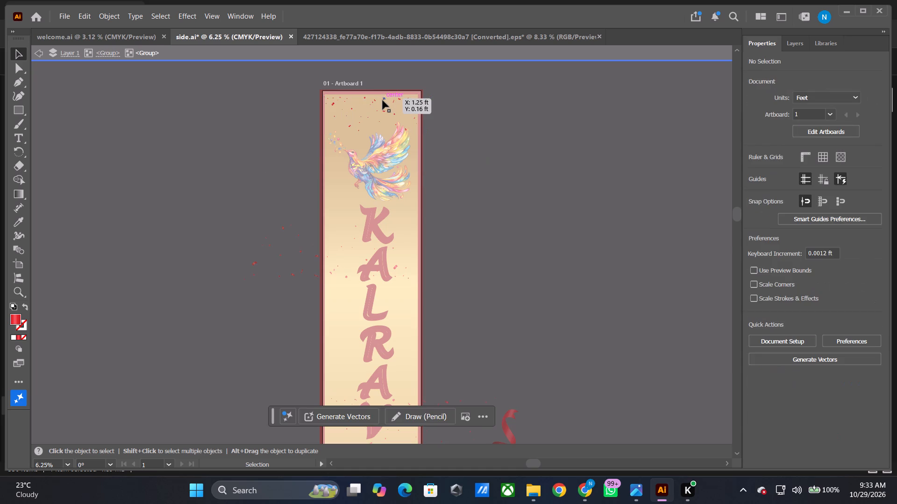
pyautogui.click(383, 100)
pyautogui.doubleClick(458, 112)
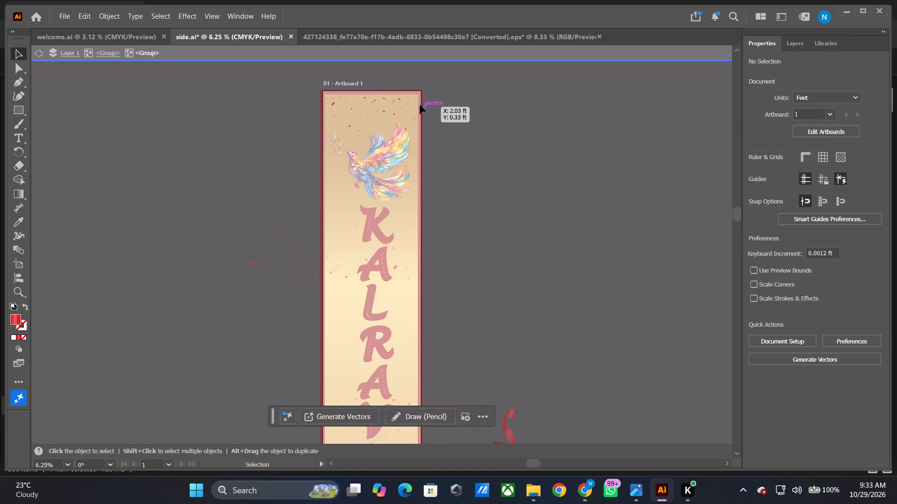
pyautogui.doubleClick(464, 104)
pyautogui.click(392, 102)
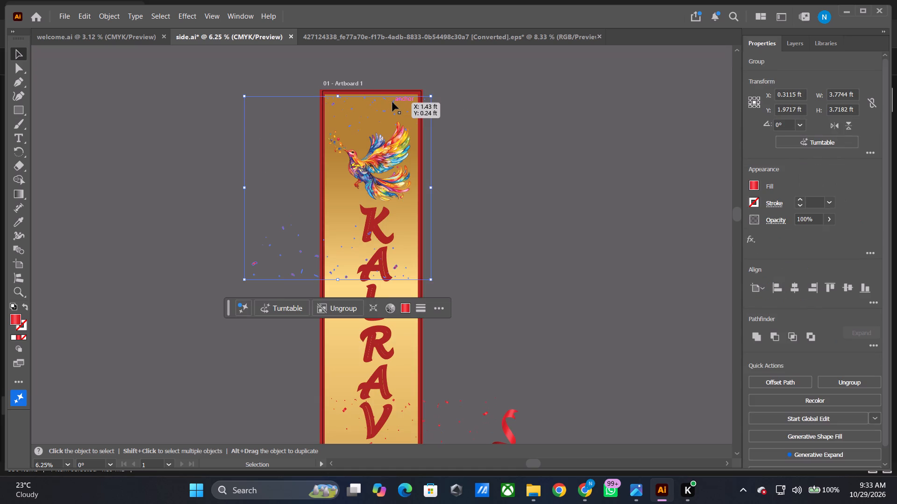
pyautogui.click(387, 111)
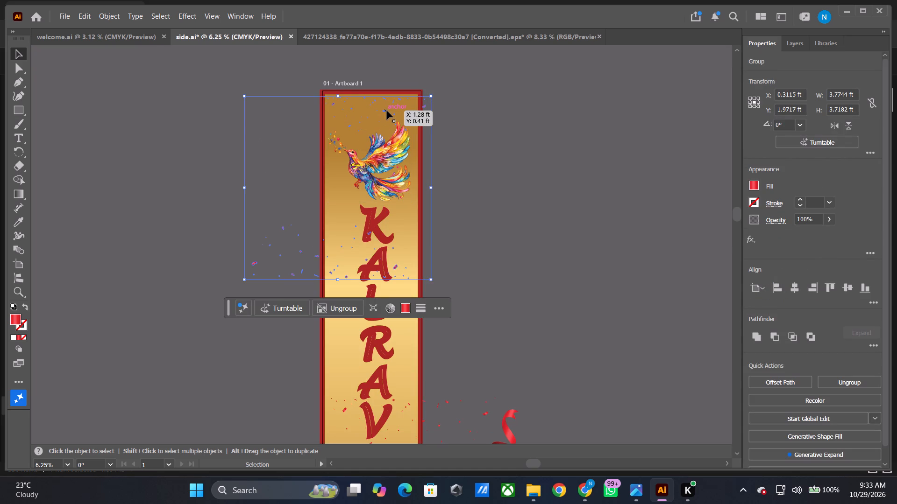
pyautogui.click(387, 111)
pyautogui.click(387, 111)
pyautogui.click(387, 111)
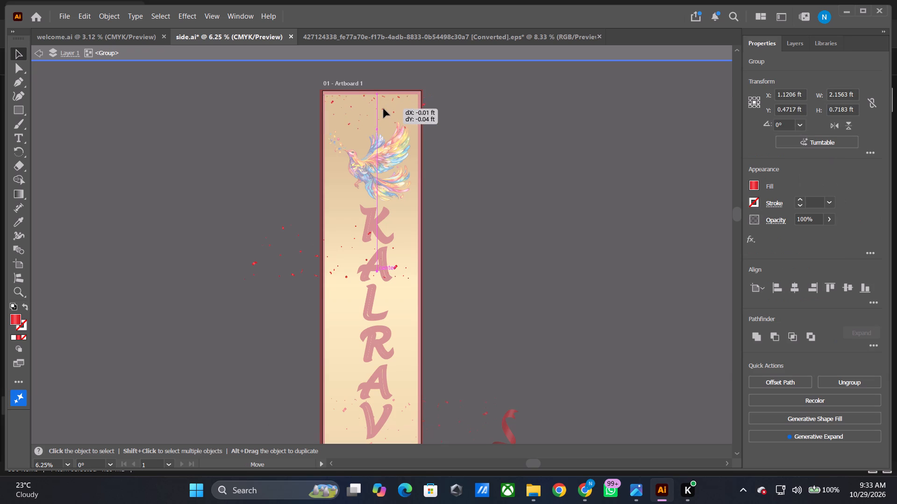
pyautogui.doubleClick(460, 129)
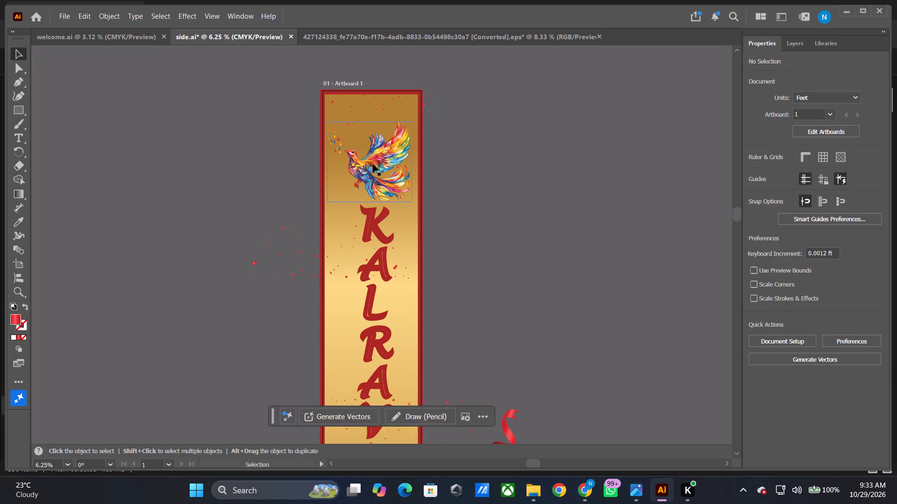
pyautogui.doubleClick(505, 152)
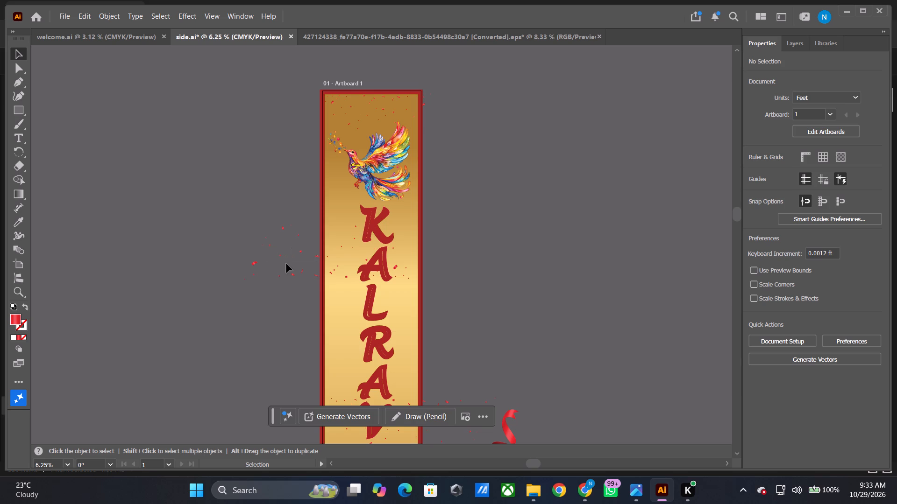
# Isolate the confetti group and move its lower cluster up and outward to about X -0.37, Y 2.40 ft.
pyautogui.click(288, 273)
pyautogui.doubleClick(292, 275)
pyautogui.doubleClick(292, 275)
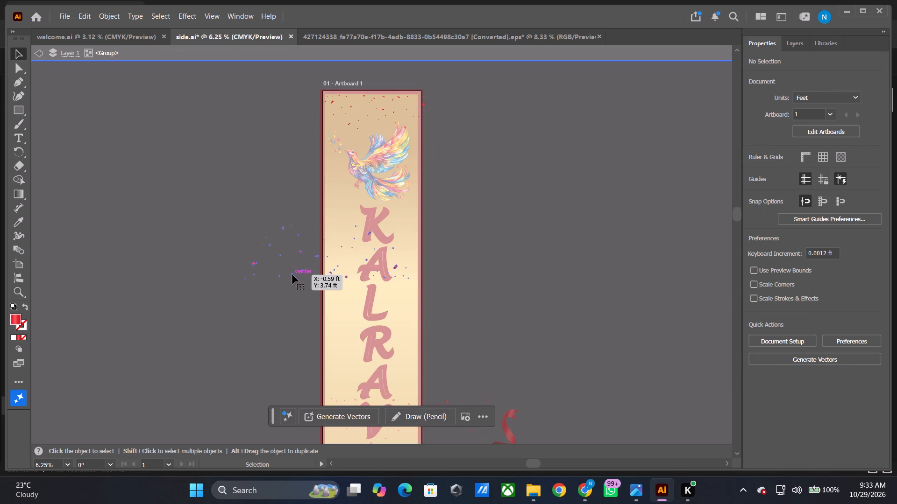
pyautogui.moveTo(302, 252); pyautogui.dragTo(279, 208)
pyautogui.keyDown('alt'); pyautogui.keyDown('shift'); pyautogui.scroll(-3, 279, 208); pyautogui.keyUp('shift'); pyautogui.keyUp('alt')
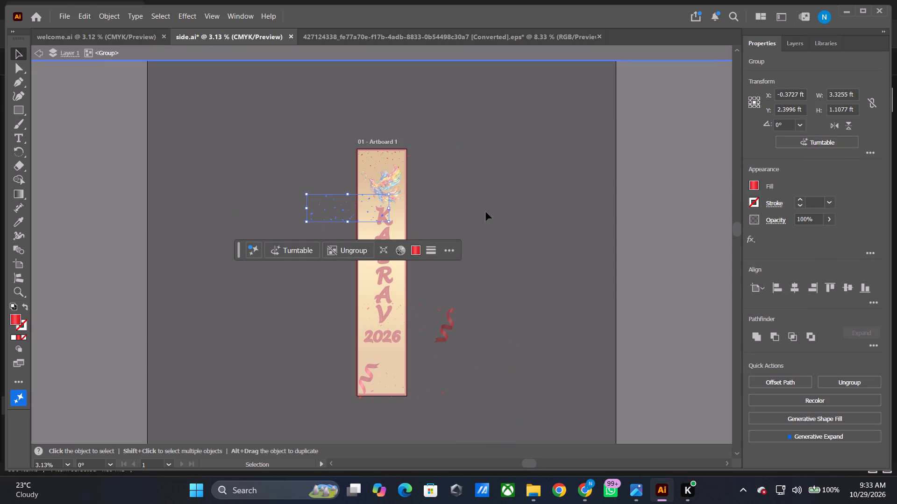
pyautogui.doubleClick(492, 210)
# Isolate the lower confetti cluster's own contents, move its outermost piece farther away from the banner, and leave isolation.
pyautogui.click(334, 217)
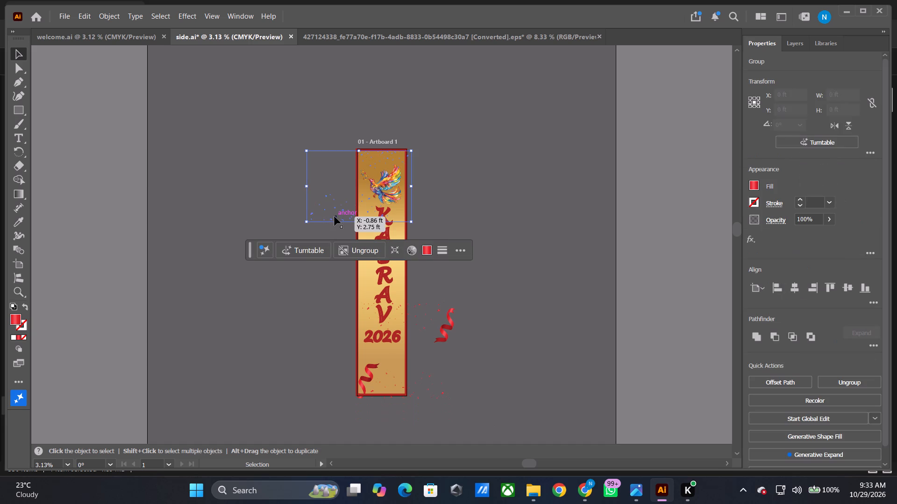
pyautogui.click(335, 217)
pyautogui.tripleClick(338, 214)
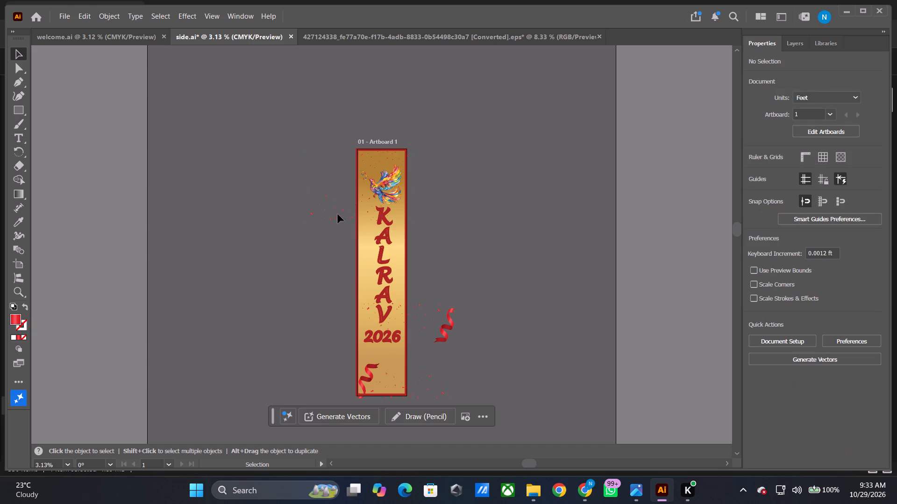
pyautogui.doubleClick(336, 217)
pyautogui.click(342, 215)
pyautogui.click(345, 209)
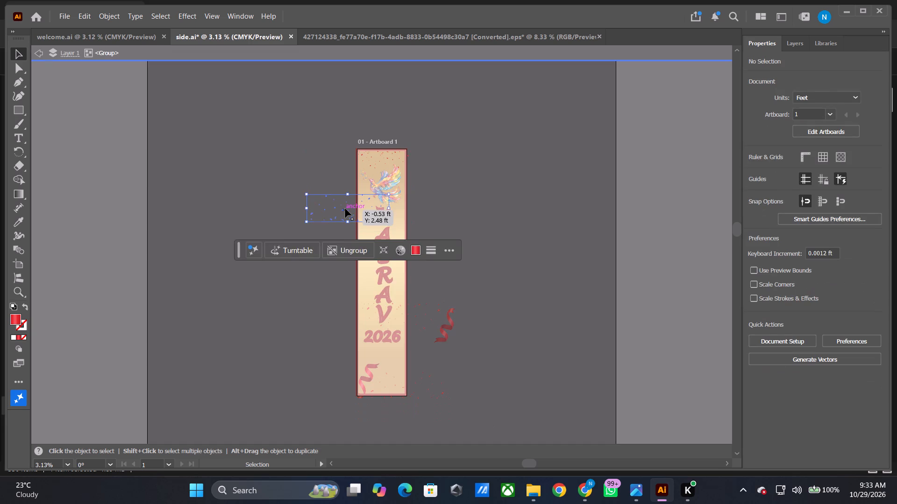
pyautogui.moveTo(345, 209); pyautogui.dragTo(293, 216)
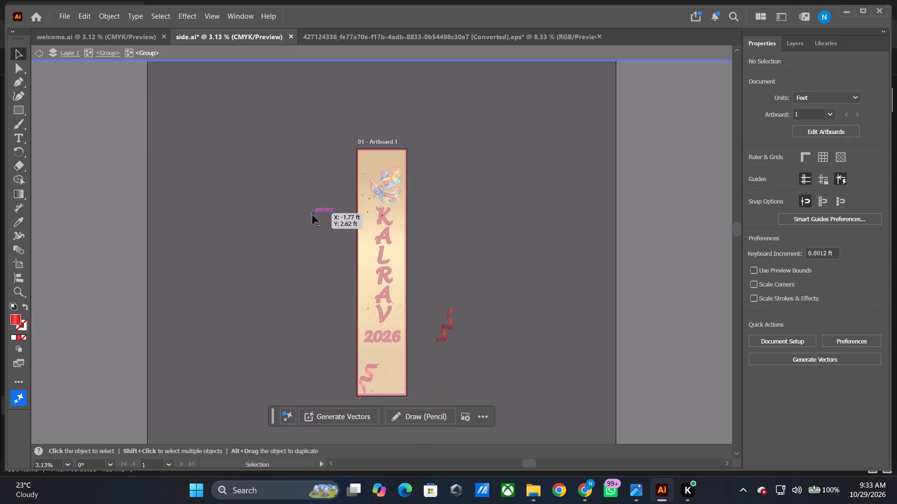
pyautogui.moveTo(313, 215); pyautogui.dragTo(269, 216)
pyautogui.doubleClick(334, 188)
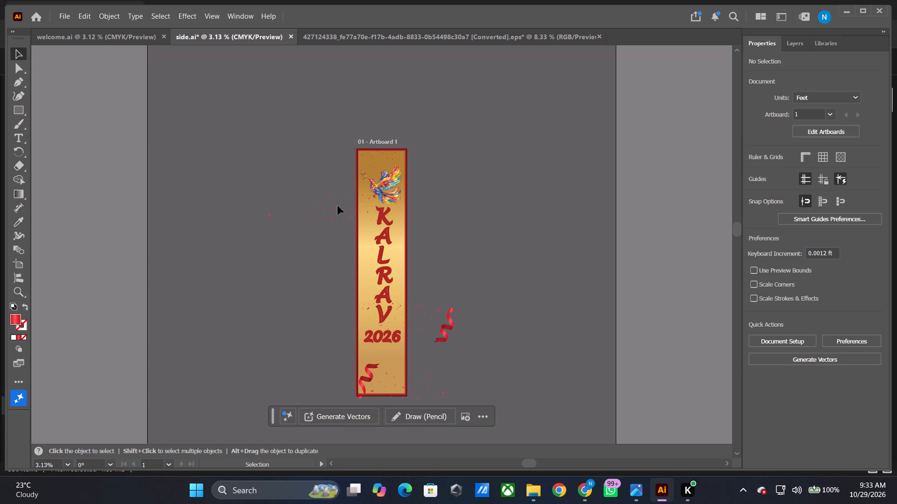
# Isolate the confetti group again, move the lower confetti cluster completely off the banner beside the title, and leave isolation.
pyautogui.click(338, 209)
pyautogui.doubleClick(340, 209)
pyautogui.click(340, 209)
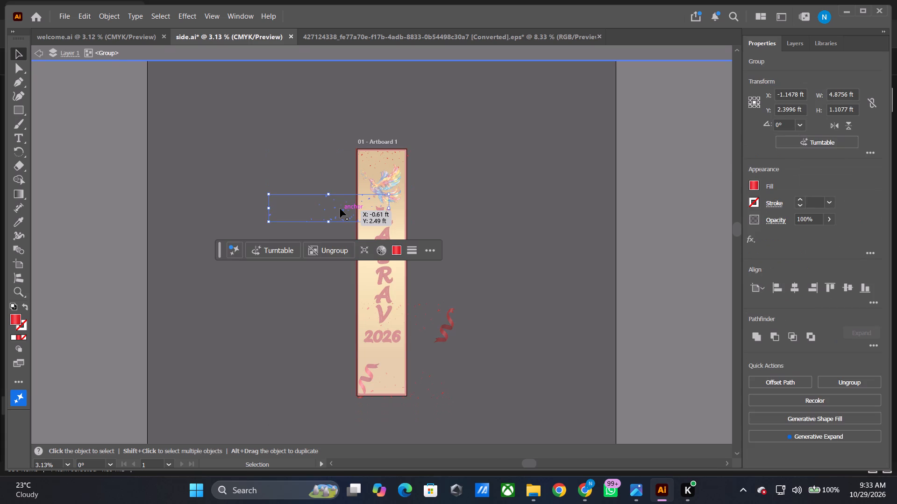
pyautogui.moveTo(340, 209); pyautogui.dragTo(272, 209)
pyautogui.doubleClick(460, 186)
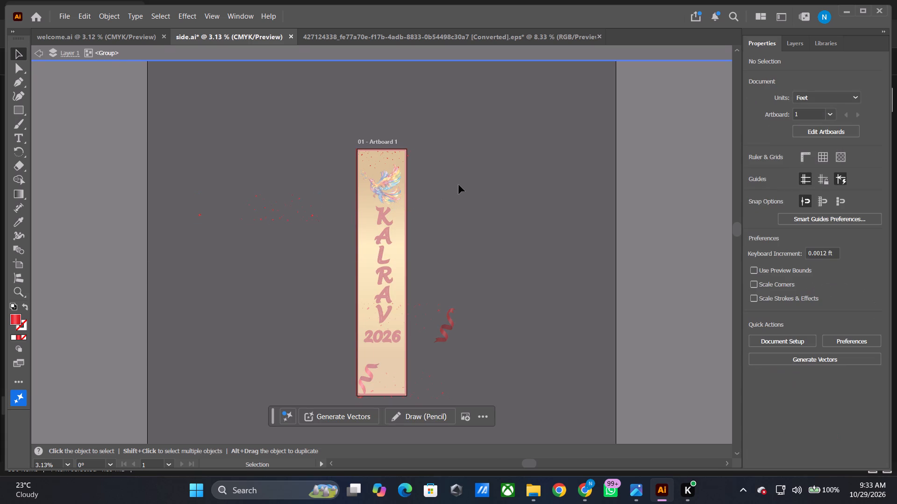
pyautogui.tripleClick(455, 185)
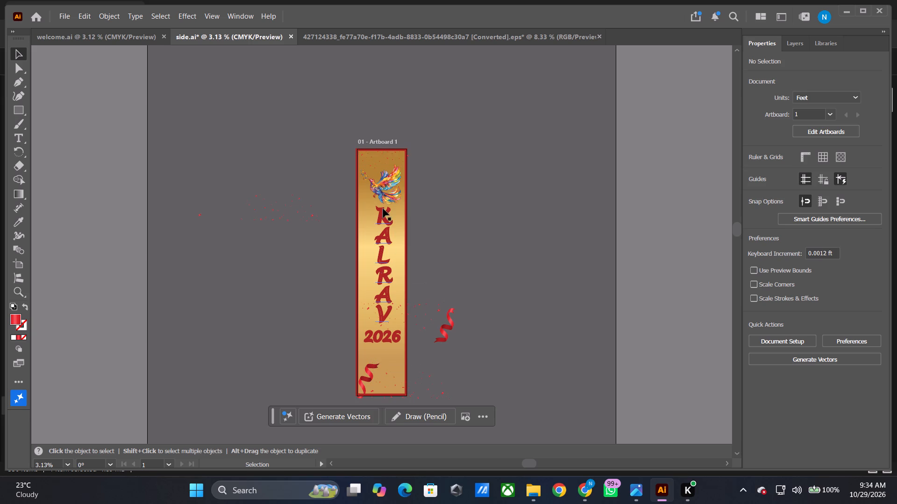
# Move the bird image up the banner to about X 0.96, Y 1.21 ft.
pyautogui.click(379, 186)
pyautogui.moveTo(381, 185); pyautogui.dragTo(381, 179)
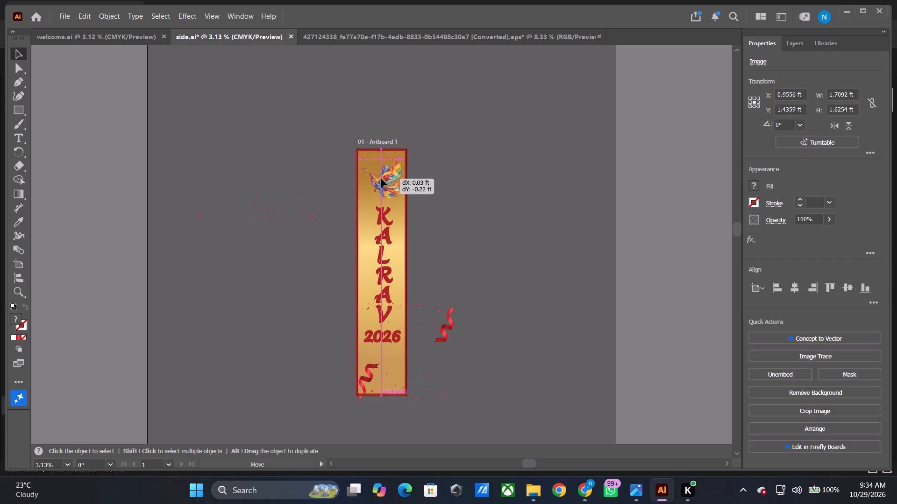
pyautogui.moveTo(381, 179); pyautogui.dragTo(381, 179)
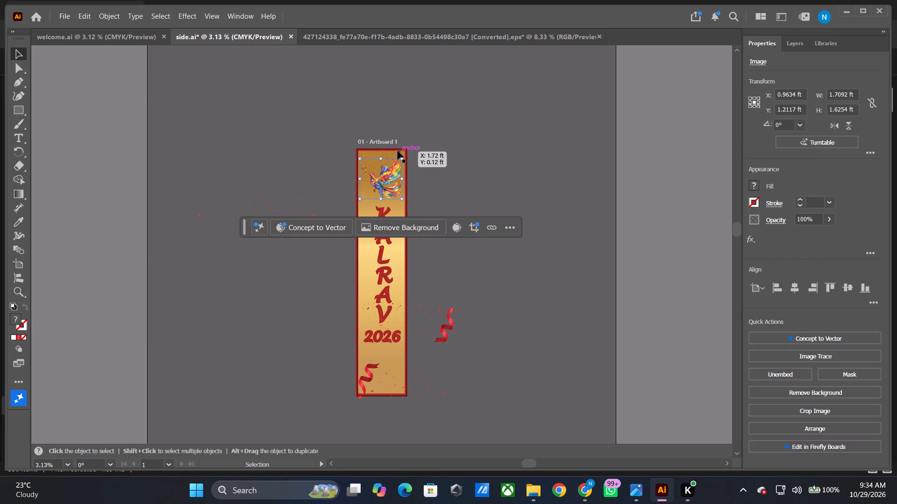
# Isolate the confetti group, move the upper confetti cluster off the banner to its opposite side, and leave isolation.
pyautogui.doubleClick(393, 155)
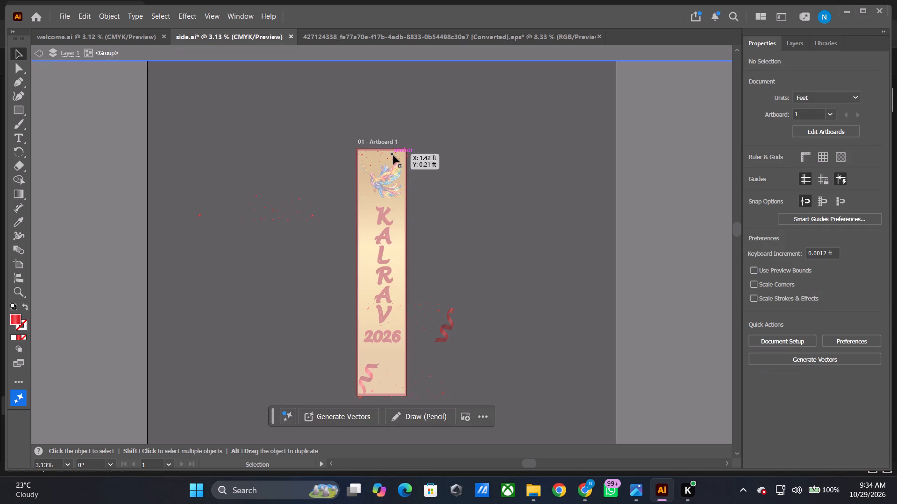
pyautogui.click(393, 155)
pyautogui.moveTo(392, 155); pyautogui.dragTo(477, 156)
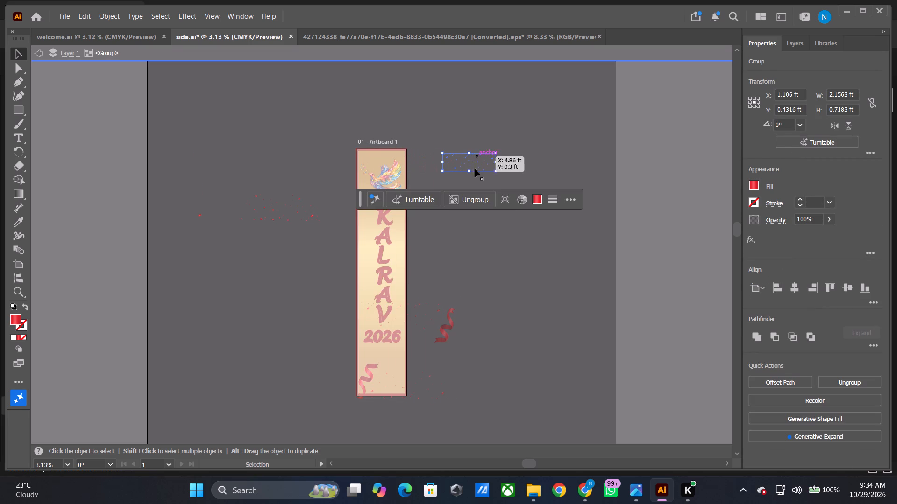
pyautogui.doubleClick(519, 230)
# Rotate the bird image to about 7.4° and move it about 0.19 ft down towards the title.
pyautogui.click(389, 187)
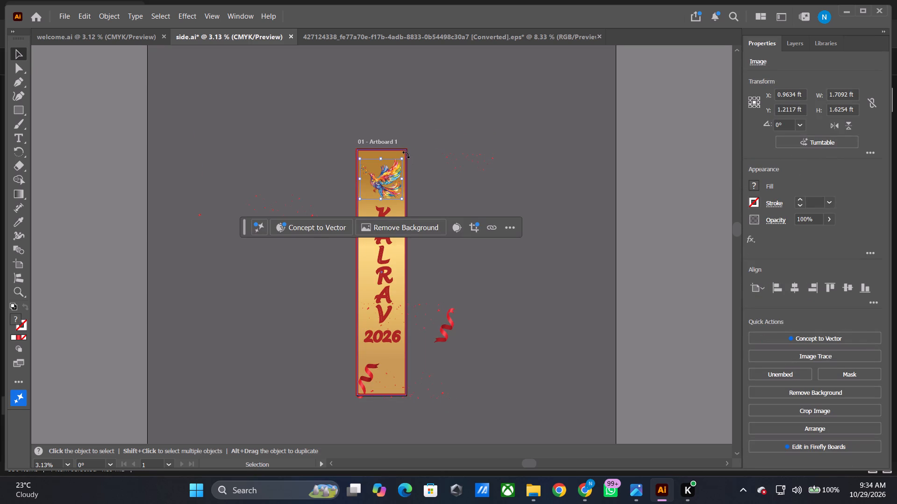
pyautogui.keyDown('shift'); pyautogui.moveTo(406, 154); pyautogui.dragTo(406, 150); pyautogui.keyUp('shift')
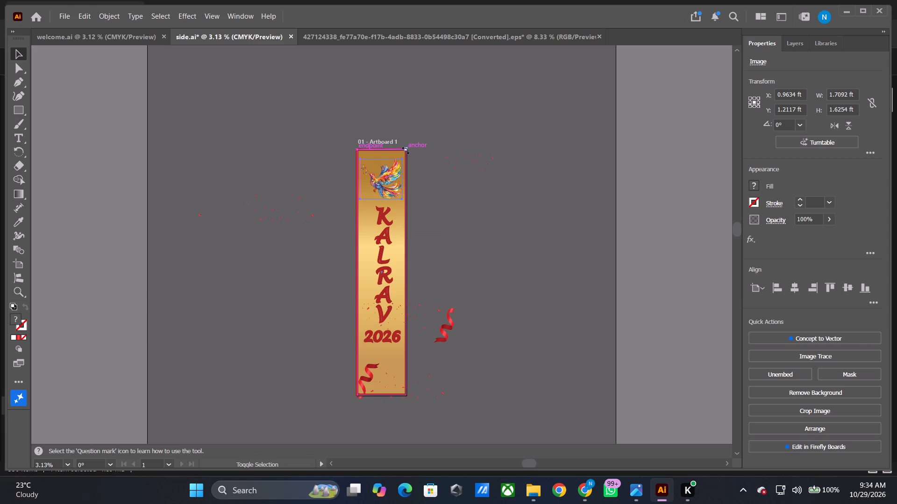
pyautogui.keyDown('shift'); pyautogui.moveTo(406, 150); pyautogui.dragTo(405, 150); pyautogui.keyUp('shift')
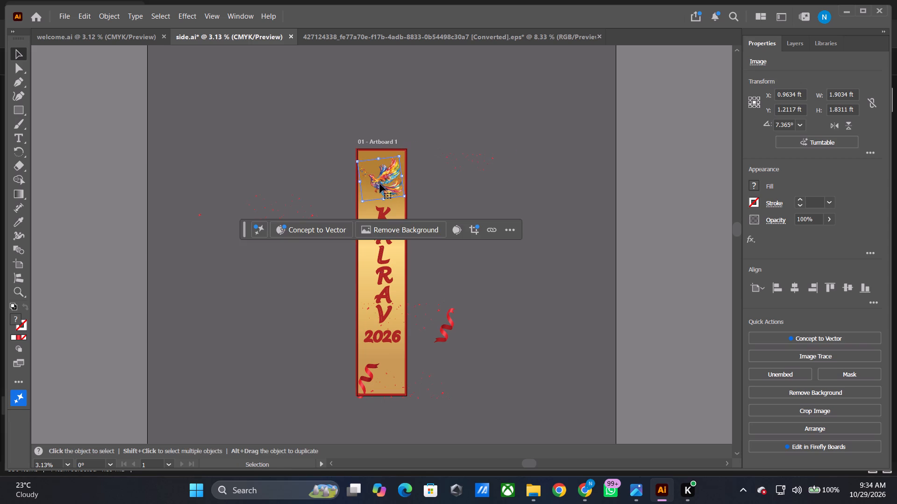
pyautogui.moveTo(385, 180); pyautogui.dragTo(384, 184)
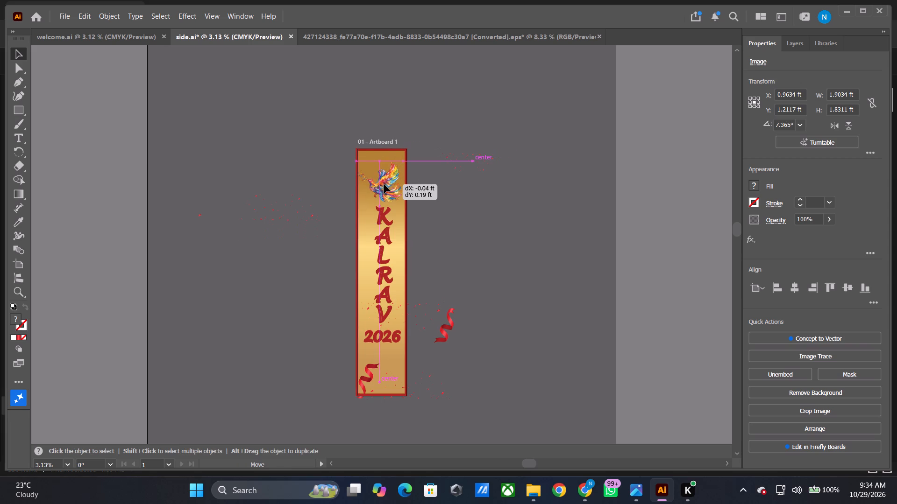
pyautogui.moveTo(384, 184); pyautogui.dragTo(385, 184)
pyautogui.doubleClick(498, 112)
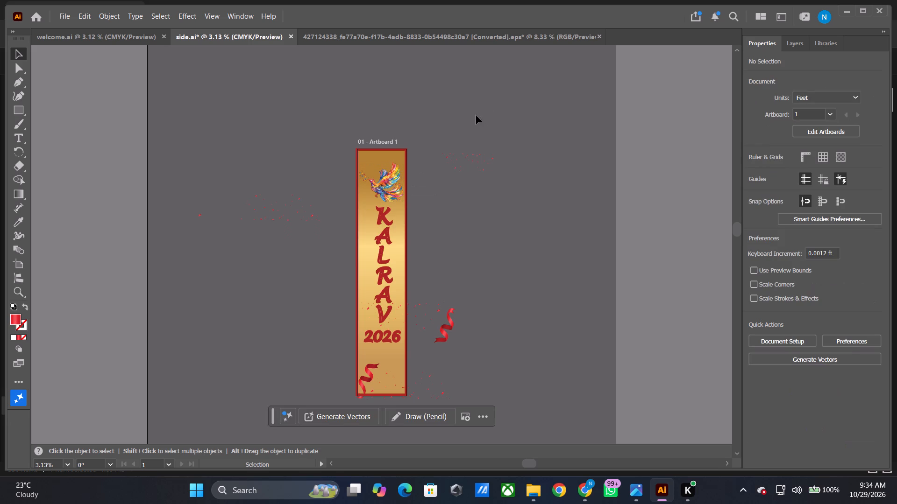
# Examine the KALRAV title lettering up close and the side banner's overall layout.
pyautogui.keyDown('alt'); pyautogui.keyDown('shift'); pyautogui.scroll(2, 428, 264); pyautogui.keyUp('shift'); pyautogui.keyUp('alt')
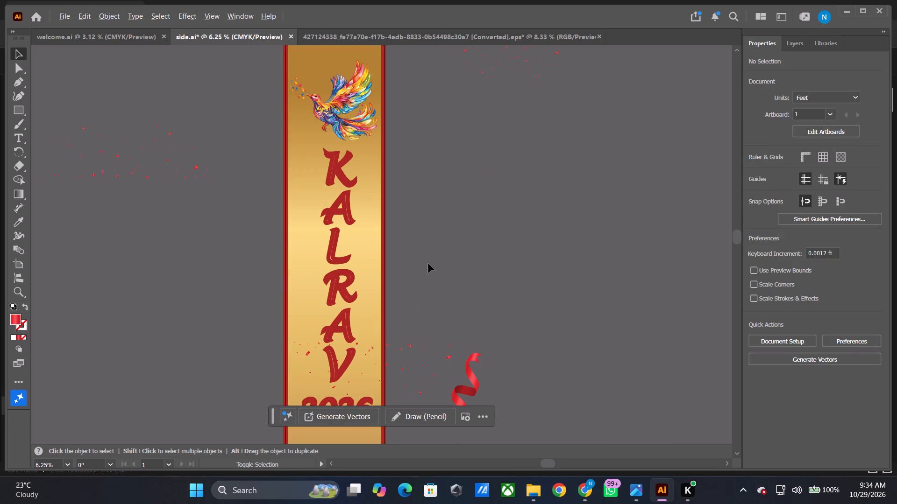
pyautogui.keyDown('alt'); pyautogui.keyDown('shift'); pyautogui.scroll(3, 355, 249); pyautogui.keyUp('shift'); pyautogui.keyUp('alt')
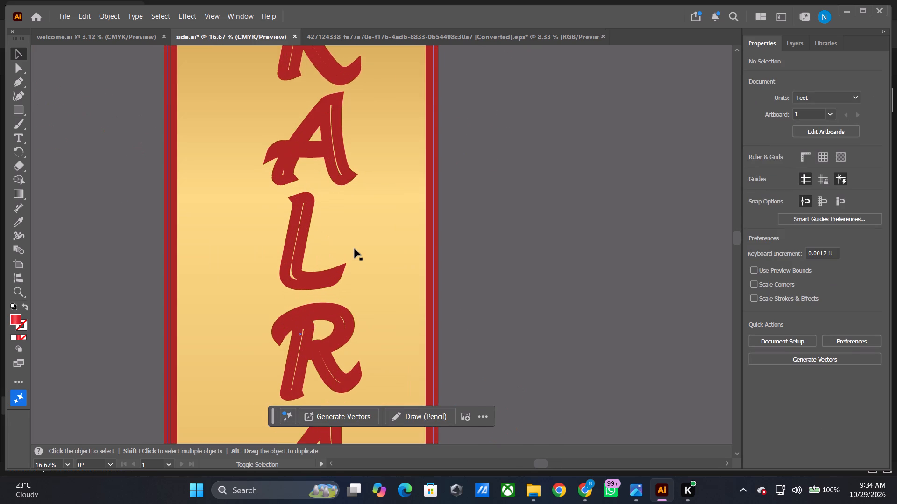
pyautogui.keyDown('alt'); pyautogui.keyDown('shift'); pyautogui.scroll(1, 355, 249); pyautogui.keyUp('shift'); pyautogui.keyUp('alt')
pyautogui.keyDown('alt'); pyautogui.keyDown('shift'); pyautogui.scroll(-4, 355, 249); pyautogui.keyUp('shift'); pyautogui.keyUp('alt')
pyautogui.keyDown('alt'); pyautogui.keyDown('shift'); pyautogui.scroll(1, 355, 249); pyautogui.keyUp('shift'); pyautogui.keyUp('alt')
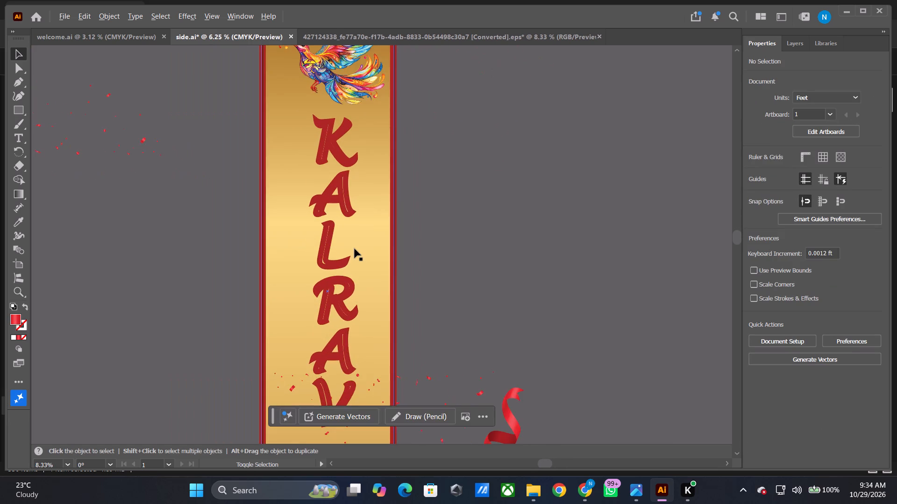
pyautogui.keyDown('alt'); pyautogui.keyDown('shift'); pyautogui.scroll(3, 355, 249); pyautogui.keyUp('shift'); pyautogui.keyUp('alt')
pyautogui.keyDown('alt'); pyautogui.keyDown('shift'); pyautogui.scroll(-2, 346, 170); pyautogui.keyUp('shift'); pyautogui.keyUp('alt')
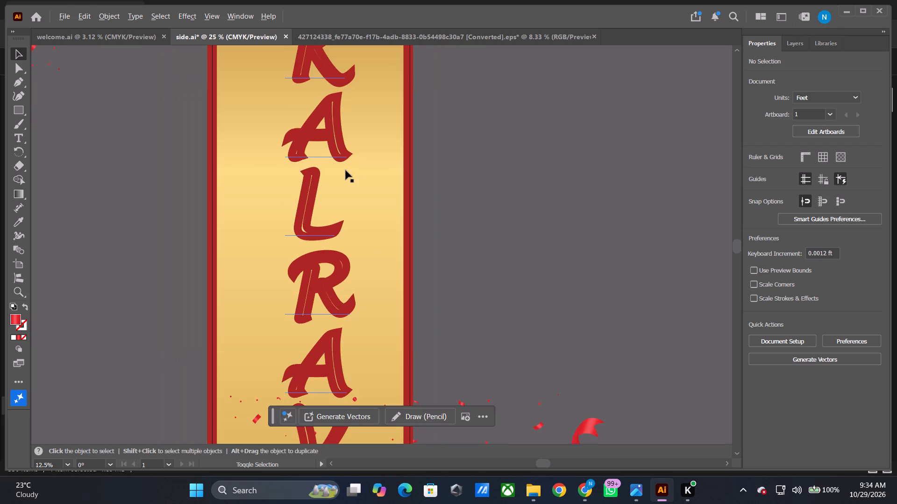
pyautogui.keyDown('alt'); pyautogui.keyDown('shift'); pyautogui.scroll(-4, 346, 170); pyautogui.keyUp('shift'); pyautogui.keyUp('alt')
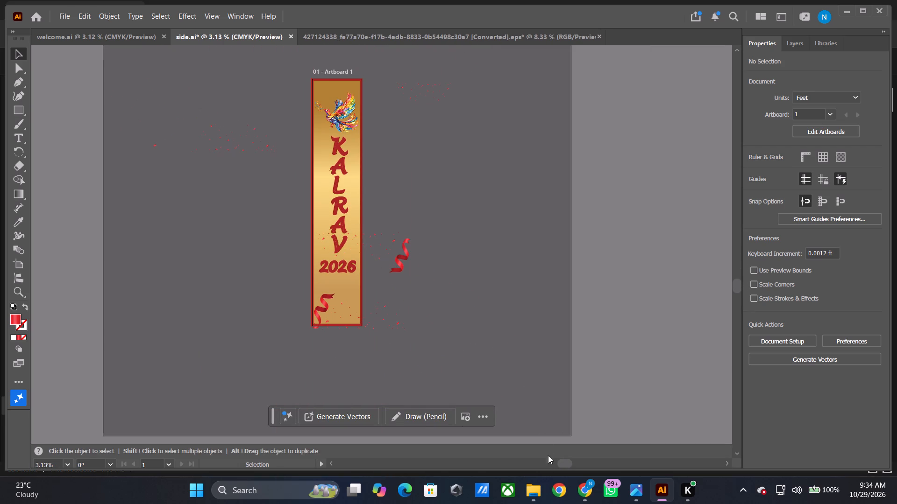
# Switch to Chrome and run a Google image search for "creative bg" in a new tab.
pyautogui.click(574, 490)
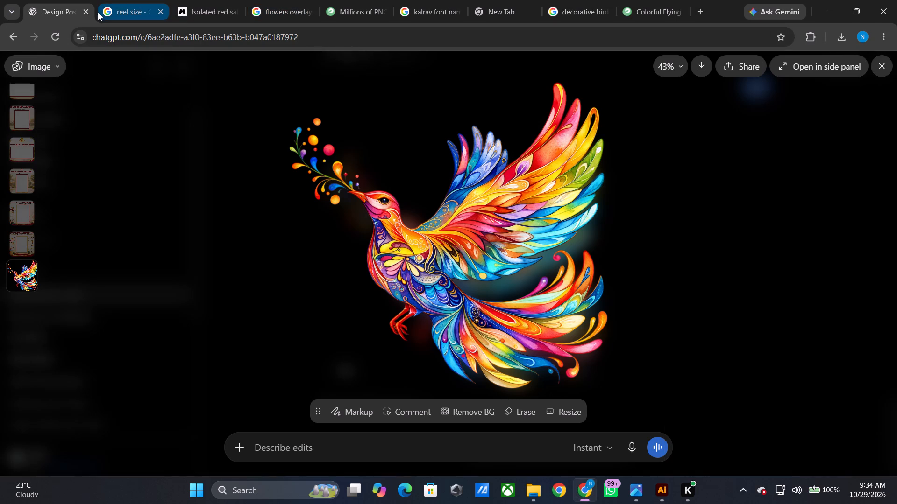
pyautogui.click(98, 12)
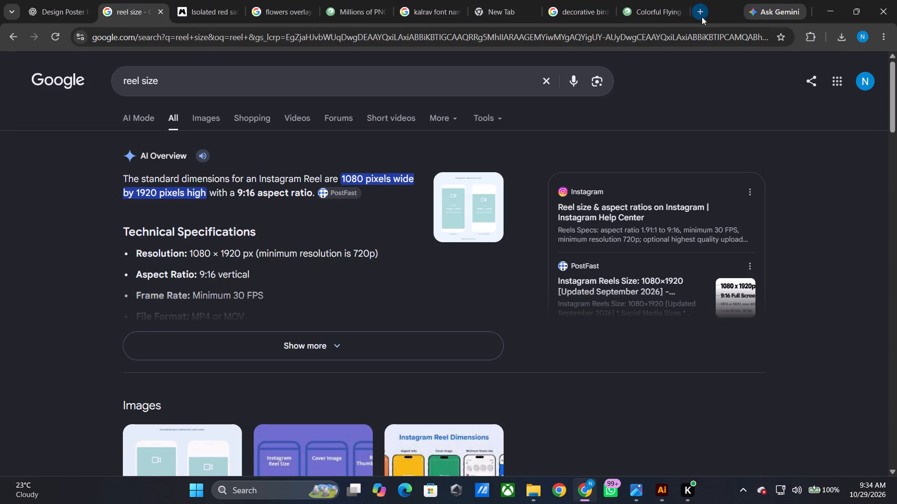
pyautogui.click(702, 17)
pyautogui.click(391, 210)
pyautogui.write('creatic')
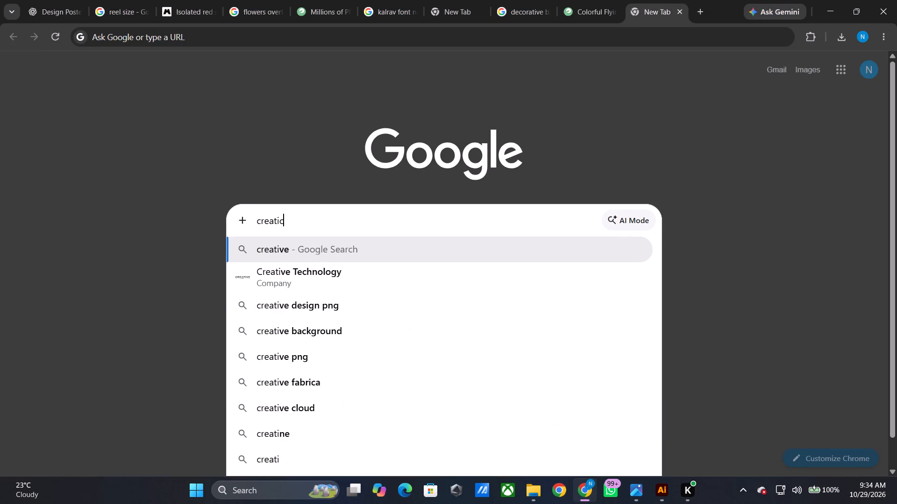
pyautogui.press('BackSpace')
pyautogui.write('v')
pyautogui.press('space')
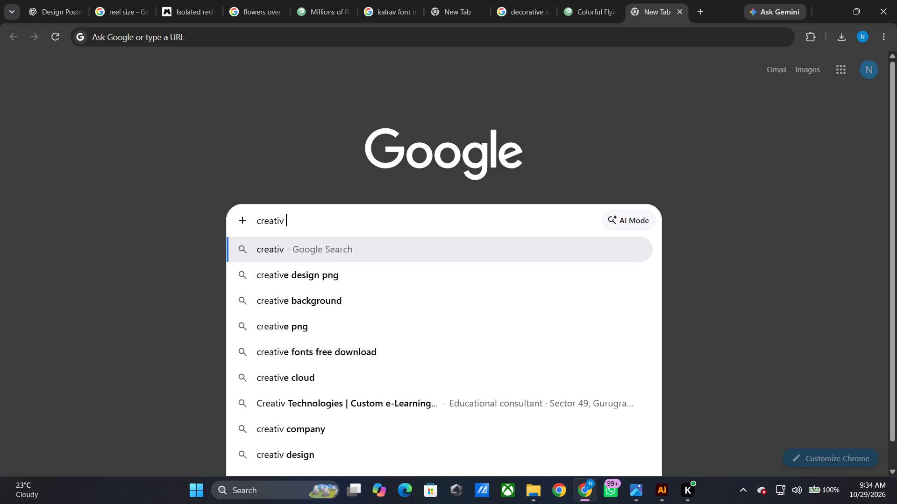
pyautogui.press('BackSpace')
pyautogui.write('e bg')
pyautogui.press('space')
pyautogui.press('Return')
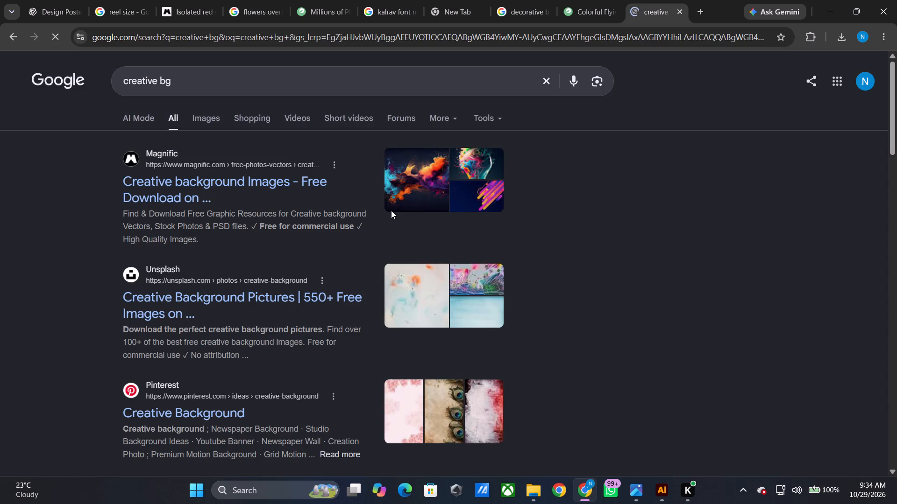
pyautogui.click(194, 118)
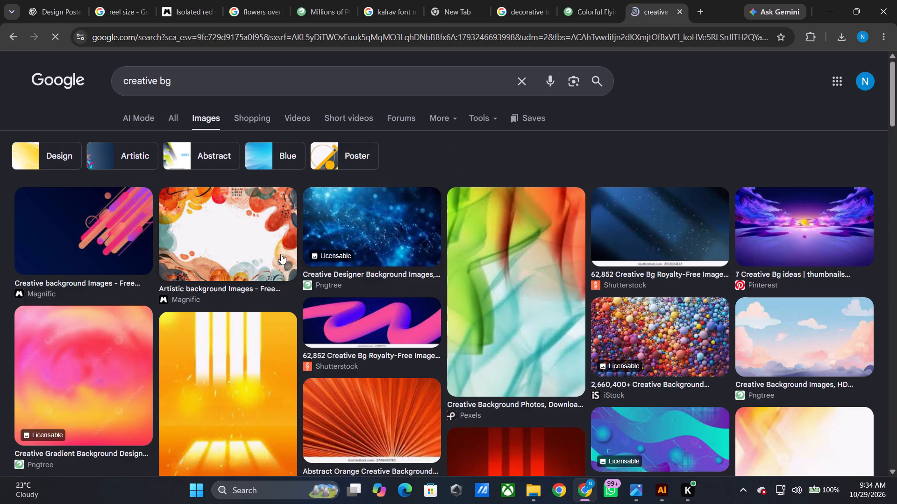
# Browse the creative background image results for ideas suited to the banner.
pyautogui.scroll(-1, 235, 284)
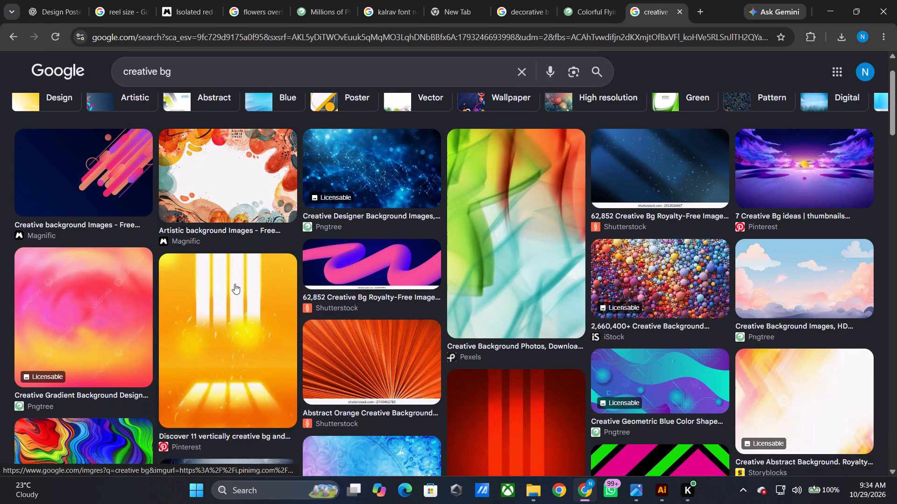
pyautogui.scroll(-4, 235, 284)
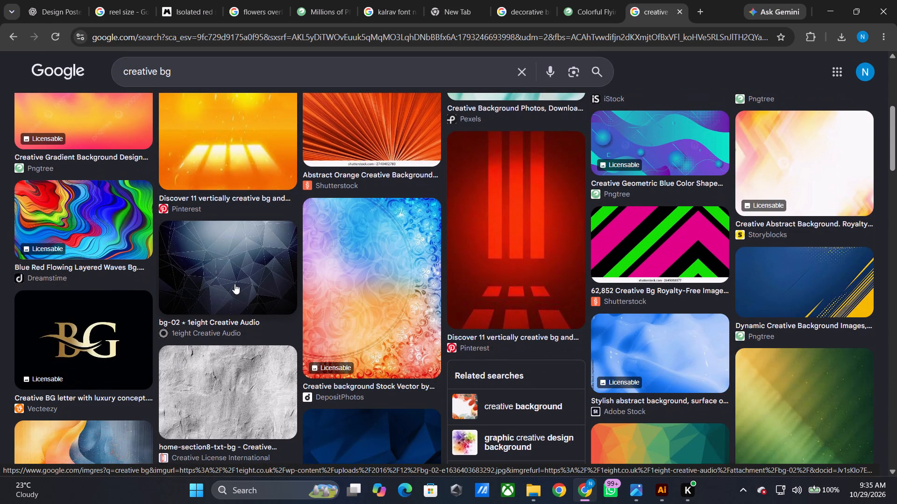
pyautogui.scroll(-4, 235, 284)
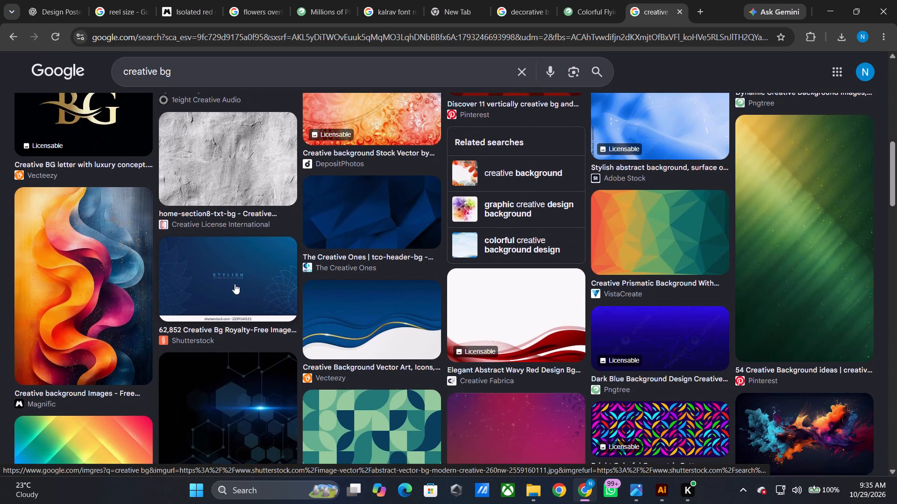
pyautogui.scroll(-4, 235, 284)
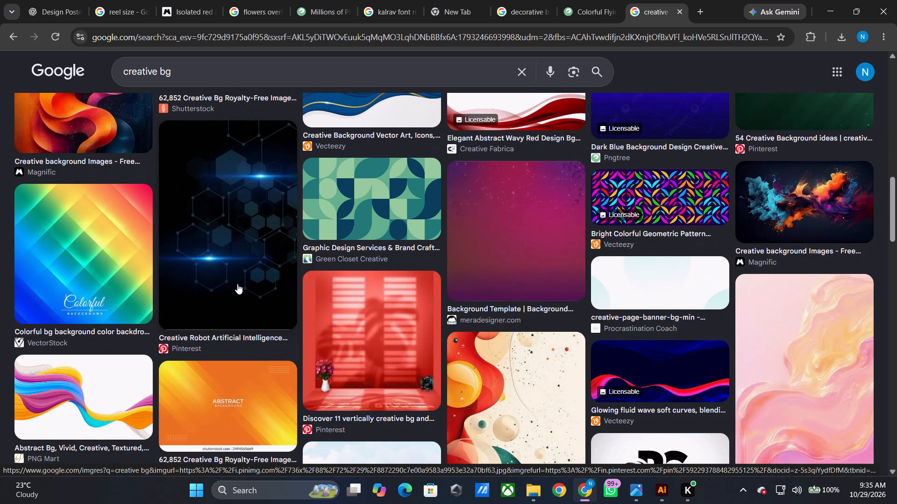
pyautogui.scroll(-2, 407, 301)
pyautogui.scroll(6, 410, 311)
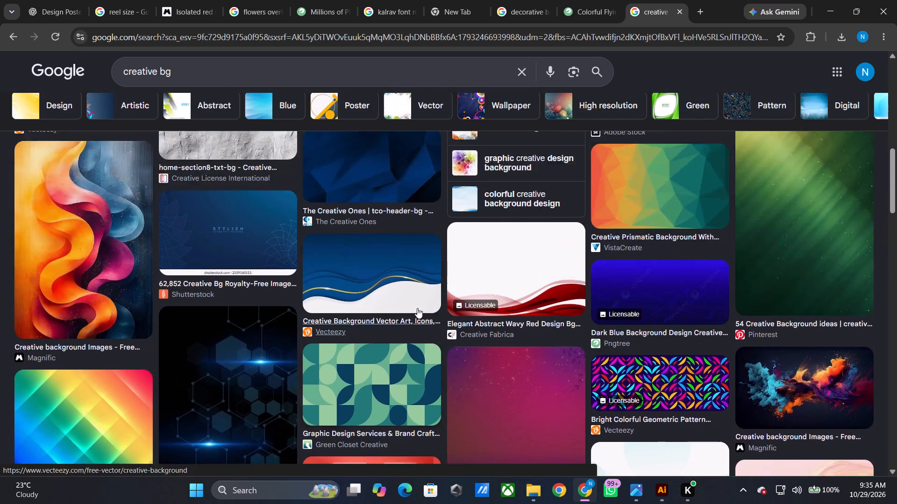
pyautogui.scroll(6, 417, 308)
# Preview the Pinterest red wall and floor background and look through its related red backgrounds.
pyautogui.click(492, 297)
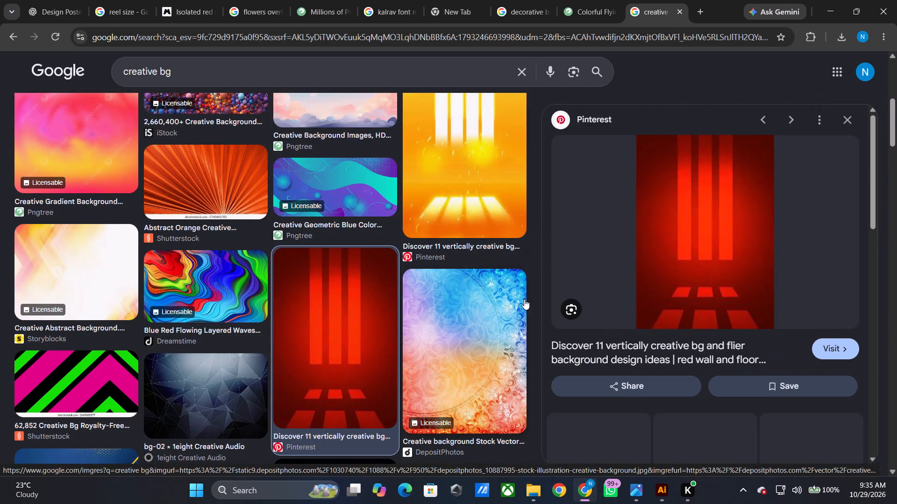
pyautogui.scroll(-4, 653, 306)
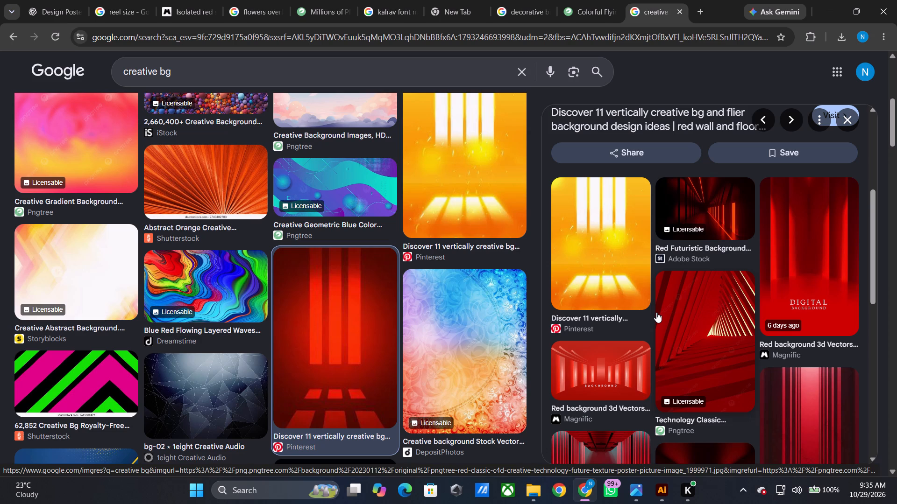
pyautogui.scroll(-2, 619, 316)
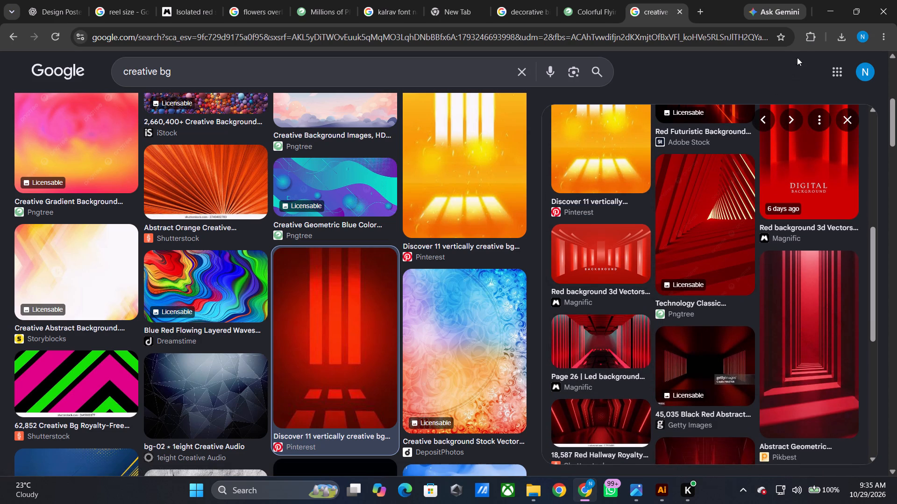
# Return to the side banner document in Illustrator.
pyautogui.click(831, 0)
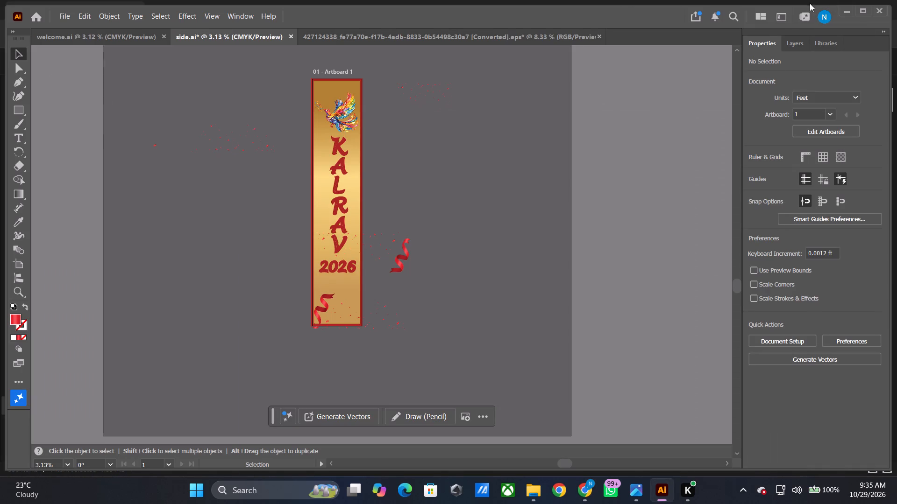
pyautogui.scroll(1, 429, 178)
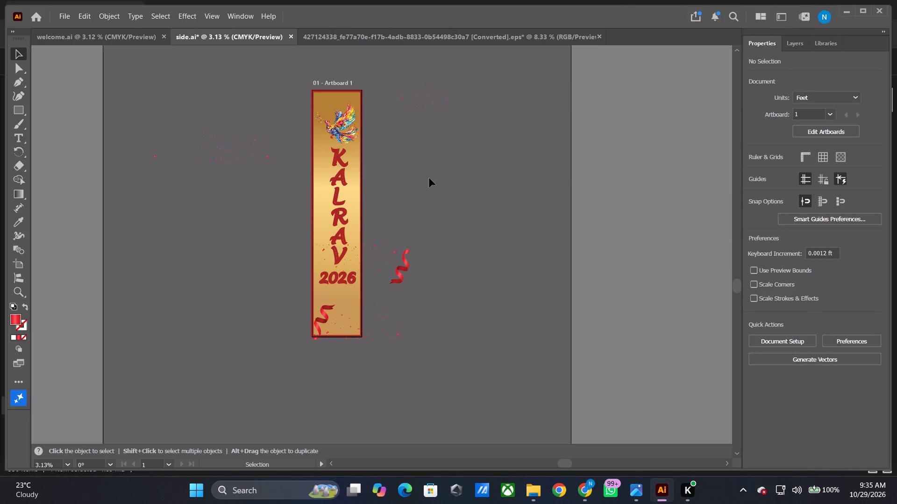
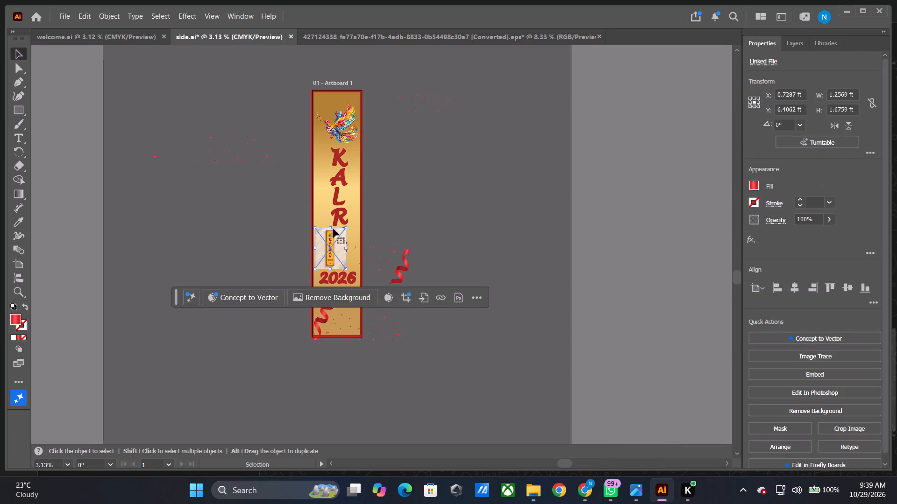
# Enlarge the placed KALRAV mockup image to about 8.1 by 10.8 ft and lay its banner over the artboard.
pyautogui.keyDown('shift'); pyautogui.moveTo(331, 228); pyautogui.dragTo(360, 77); pyautogui.keyUp('shift')
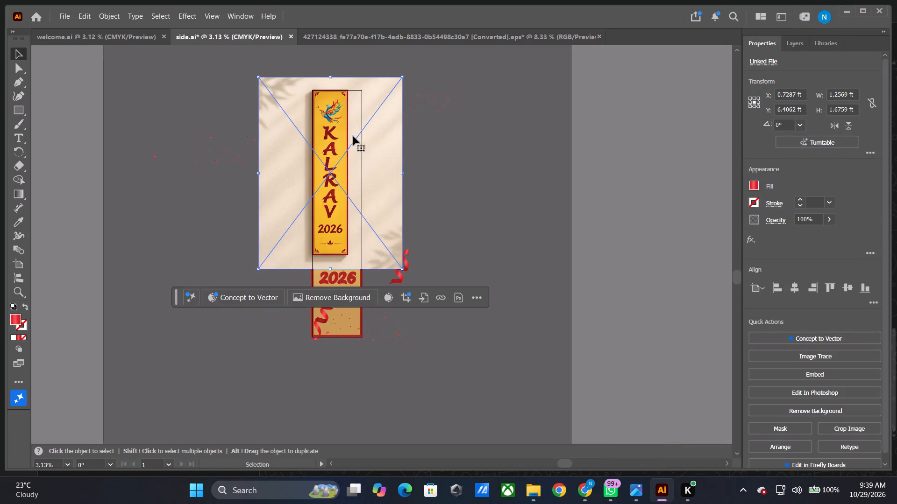
pyautogui.moveTo(337, 159); pyautogui.dragTo(347, 250)
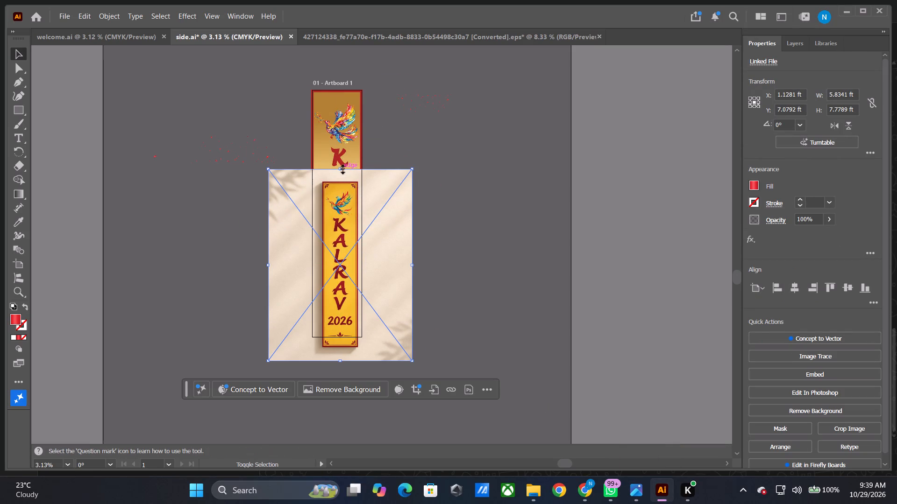
pyautogui.keyDown('shift'); pyautogui.moveTo(342, 168); pyautogui.dragTo(343, 93); pyautogui.keyUp('shift')
pyautogui.moveTo(351, 164); pyautogui.dragTo(349, 145)
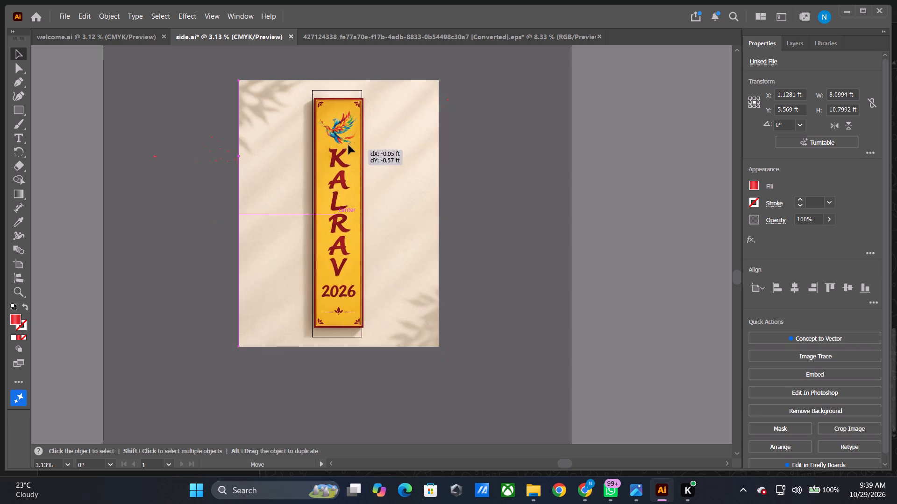
pyautogui.moveTo(349, 145); pyautogui.dragTo(347, 141)
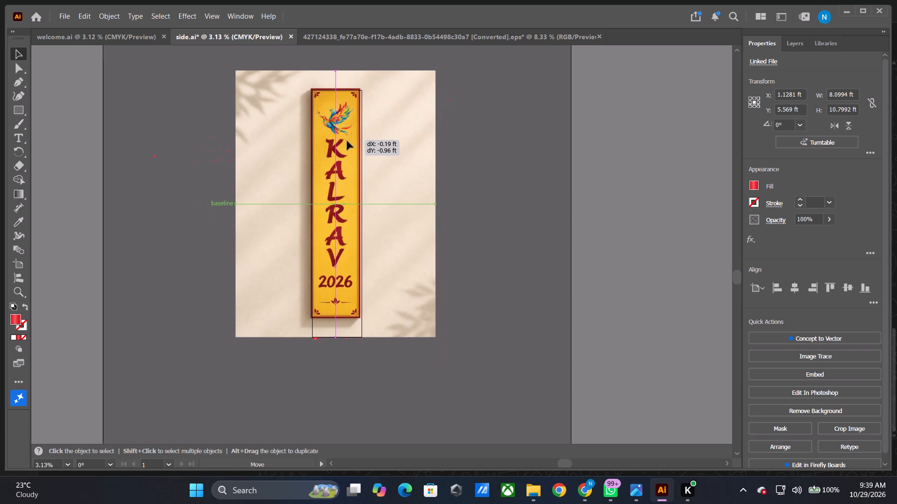
pyautogui.moveTo(347, 141); pyautogui.dragTo(350, 141)
pyautogui.keyDown('alt'); pyautogui.keyDown('shift'); pyautogui.scroll(1, 349, 141); pyautogui.keyUp('shift'); pyautogui.keyUp('alt')
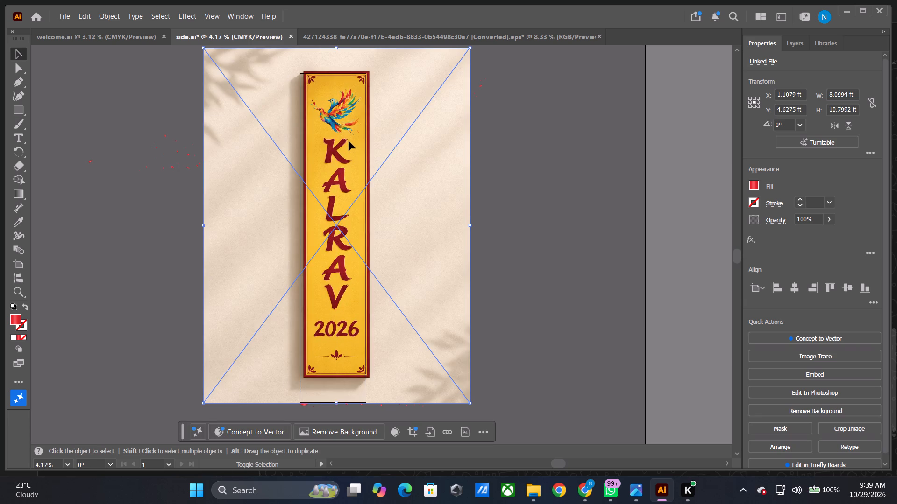
pyautogui.keyDown('alt'); pyautogui.keyDown('shift'); pyautogui.scroll(-1, 349, 141); pyautogui.keyUp('shift'); pyautogui.keyUp('alt')
# Lower the mockup image's opacity to 57% so the existing banner artwork shows through it.
pyautogui.click(349, 141)
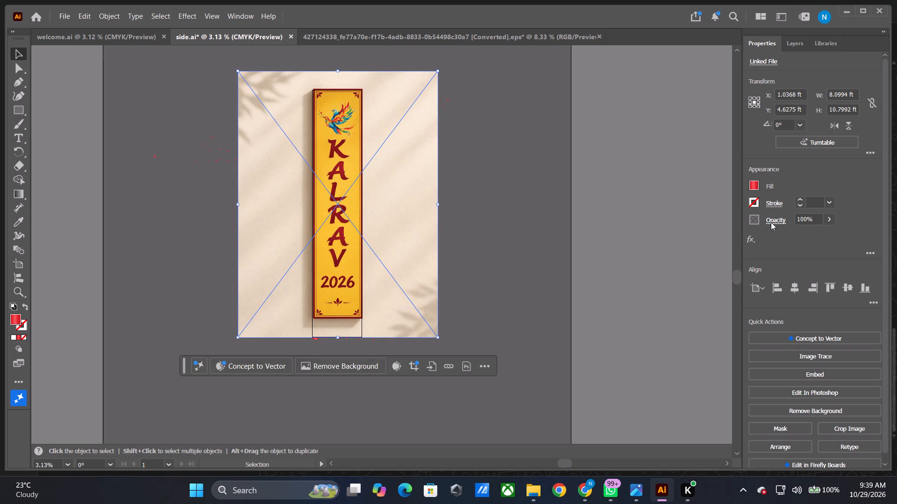
pyautogui.moveTo(776, 220); pyautogui.dragTo(771, 220, button='middle')
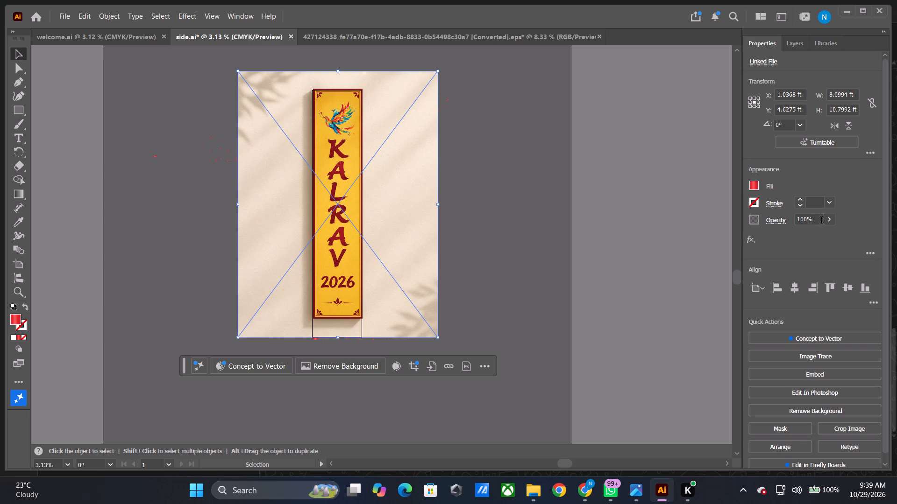
pyautogui.click(826, 222)
pyautogui.moveTo(824, 233); pyautogui.dragTo(807, 236)
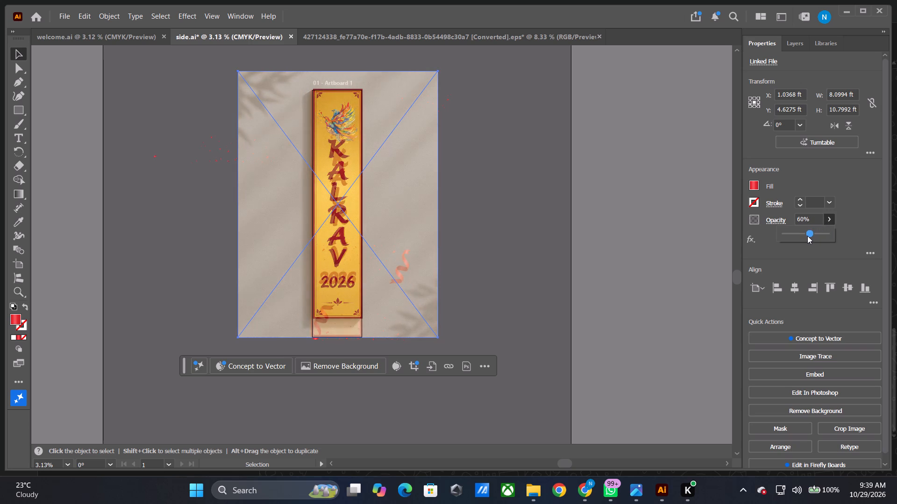
pyautogui.moveTo(807, 236); pyautogui.dragTo(806, 236)
pyautogui.keyDown('alt'); pyautogui.keyDown('shift'); pyautogui.scroll(2, 362, 104); pyautogui.keyUp('shift'); pyautogui.keyUp('alt')
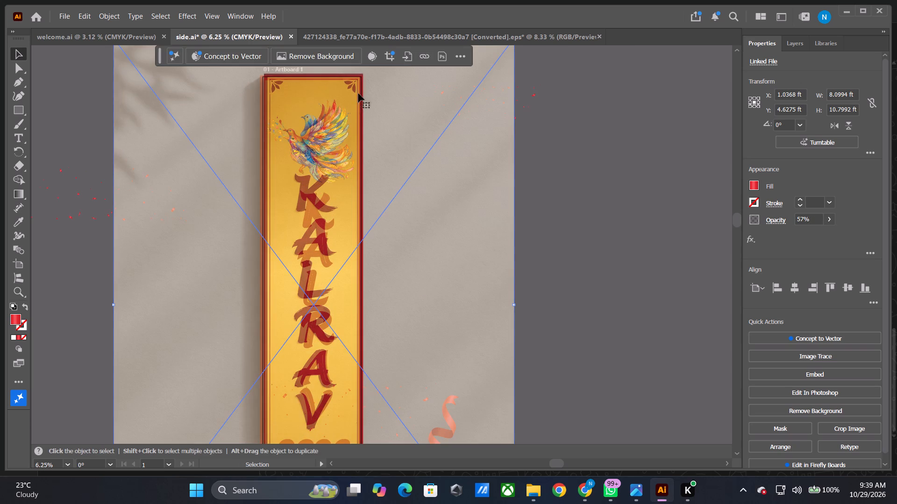
# Move the semi-transparent mockup image off the artboard to the empty area at its right.
pyautogui.moveTo(347, 75); pyautogui.dragTo(646, 201)
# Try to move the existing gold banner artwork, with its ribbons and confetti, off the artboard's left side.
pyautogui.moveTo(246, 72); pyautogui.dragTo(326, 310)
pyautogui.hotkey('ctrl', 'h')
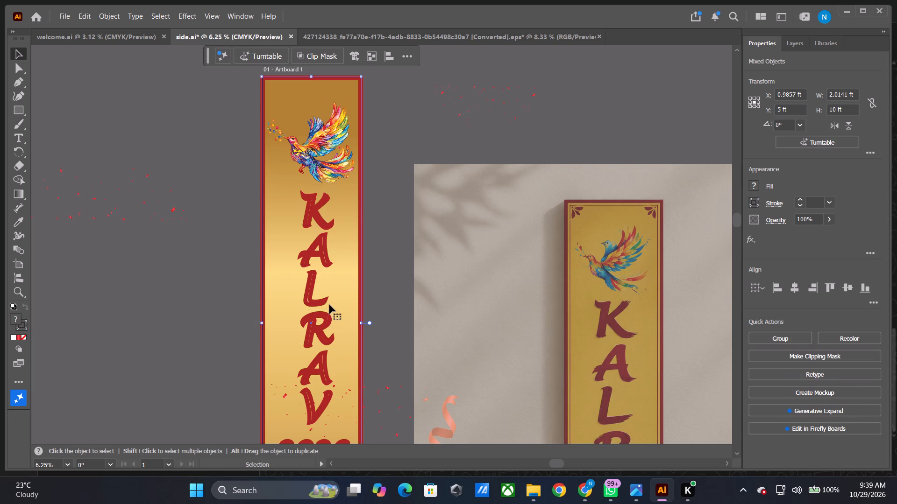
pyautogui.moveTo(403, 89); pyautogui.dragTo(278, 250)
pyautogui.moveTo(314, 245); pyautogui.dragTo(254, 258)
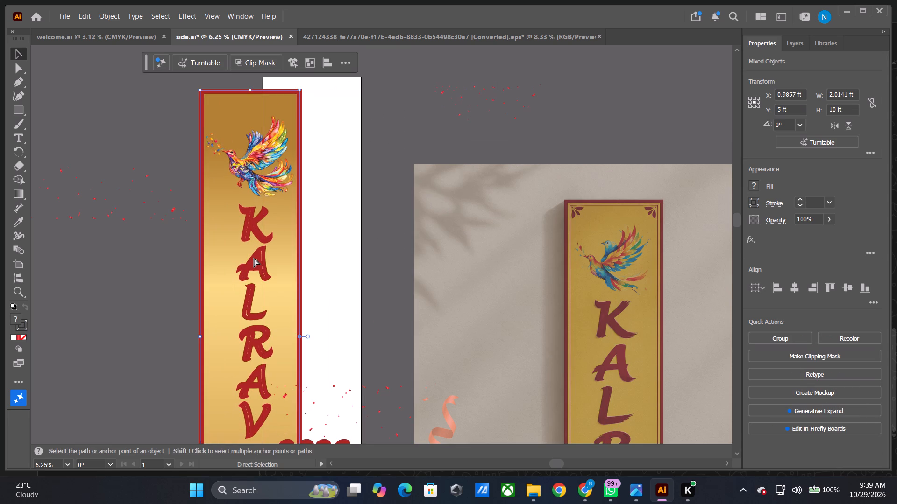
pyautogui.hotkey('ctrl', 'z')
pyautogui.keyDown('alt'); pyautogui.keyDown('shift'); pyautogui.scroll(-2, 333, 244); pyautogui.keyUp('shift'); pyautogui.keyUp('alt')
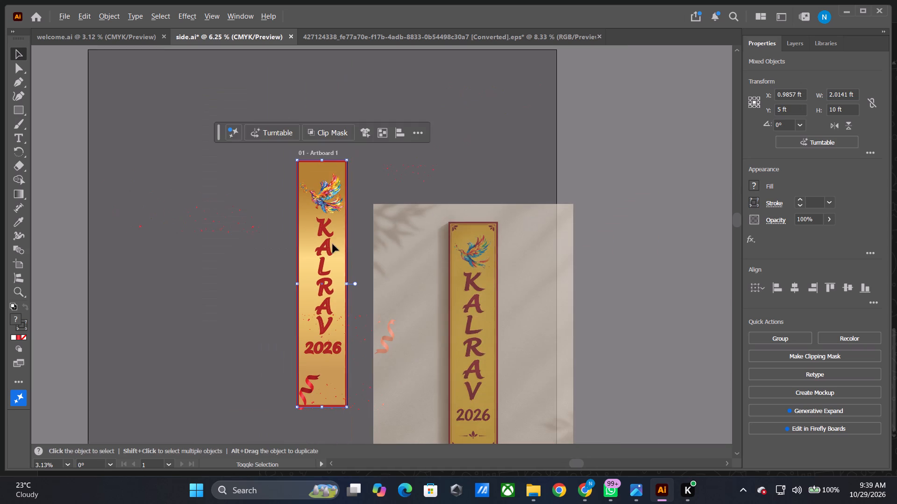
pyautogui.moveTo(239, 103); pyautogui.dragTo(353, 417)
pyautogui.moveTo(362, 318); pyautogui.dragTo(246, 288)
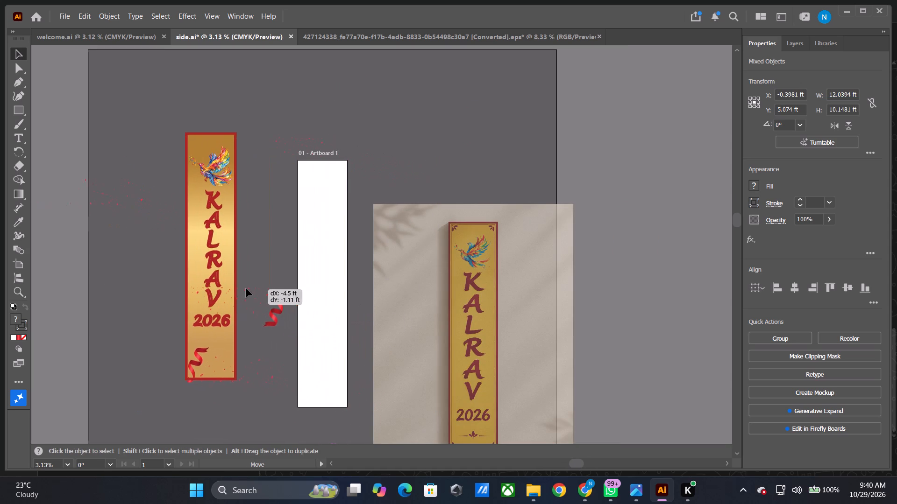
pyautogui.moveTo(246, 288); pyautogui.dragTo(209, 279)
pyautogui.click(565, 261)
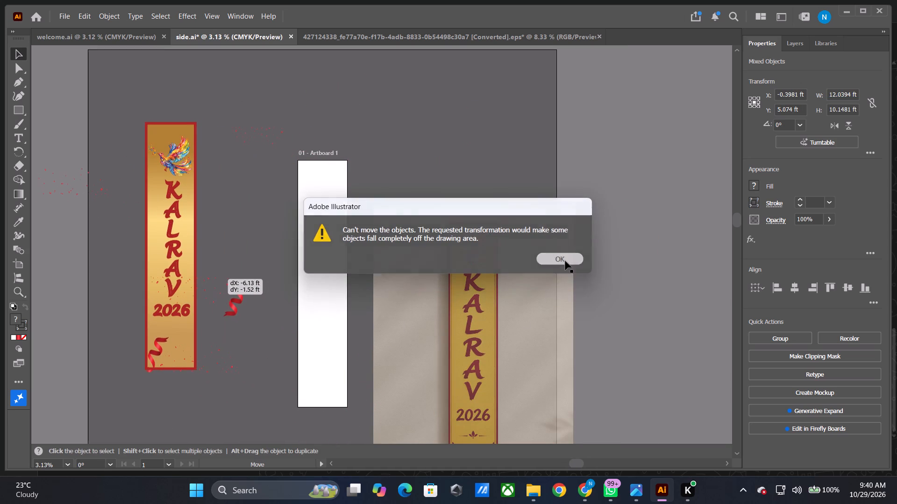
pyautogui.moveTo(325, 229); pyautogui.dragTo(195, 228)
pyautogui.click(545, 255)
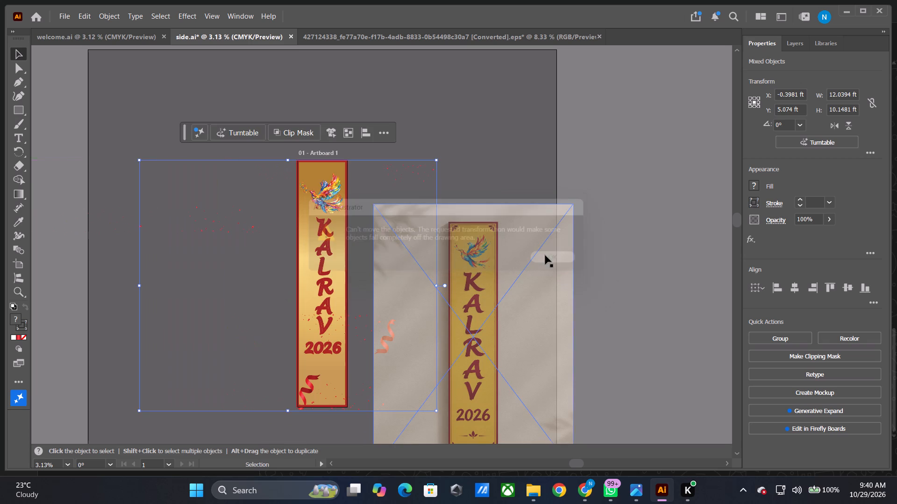
# Embed the linked mockup image in the document.
pyautogui.doubleClick(480, 168)
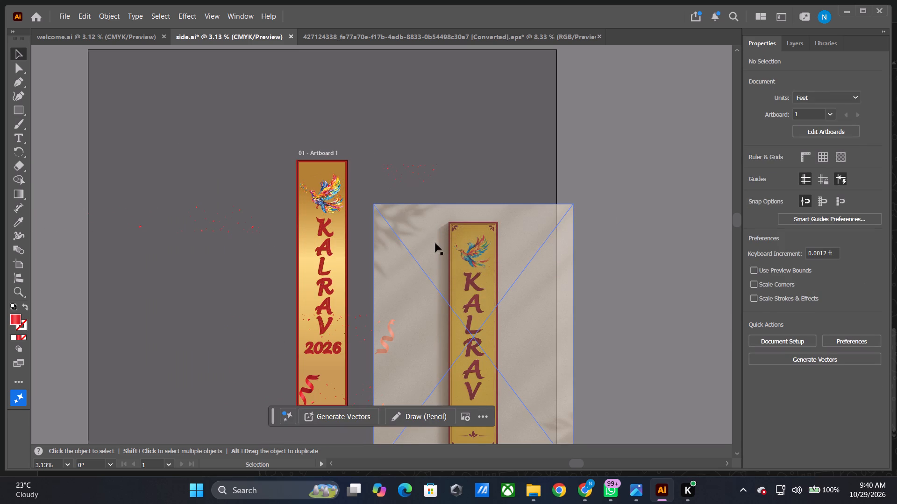
pyautogui.click(435, 243)
pyautogui.click(802, 380)
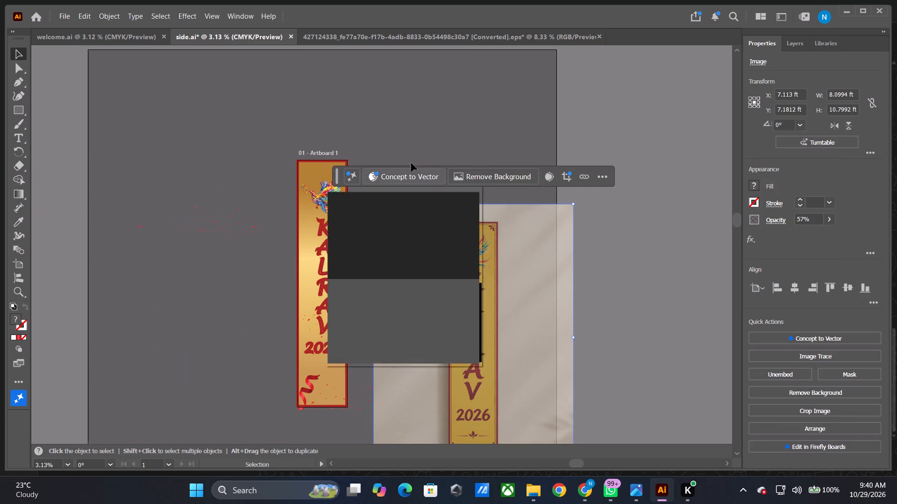
# Delete the old gold banner artwork, including its bird, KALRAV 2026 lettering and ribbons, from the artboard.
pyautogui.click(384, 130)
pyautogui.moveTo(279, 142); pyautogui.dragTo(328, 280)
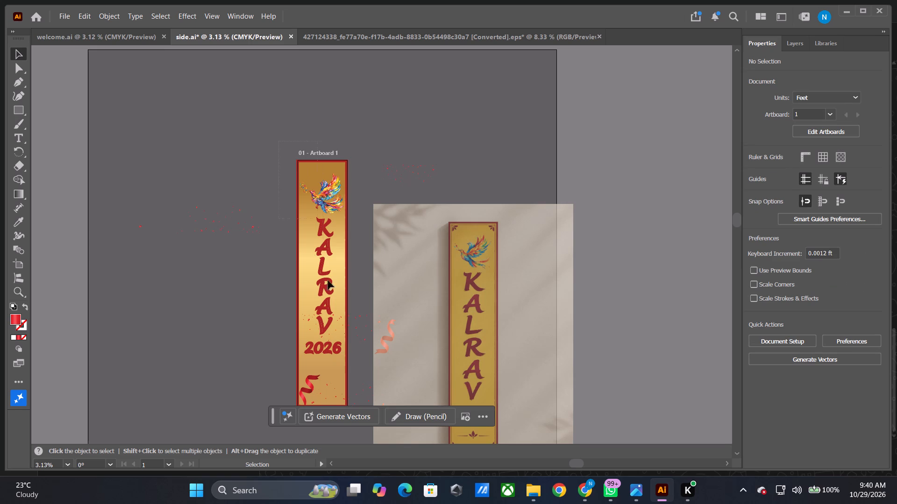
pyautogui.moveTo(328, 280); pyautogui.dragTo(352, 418)
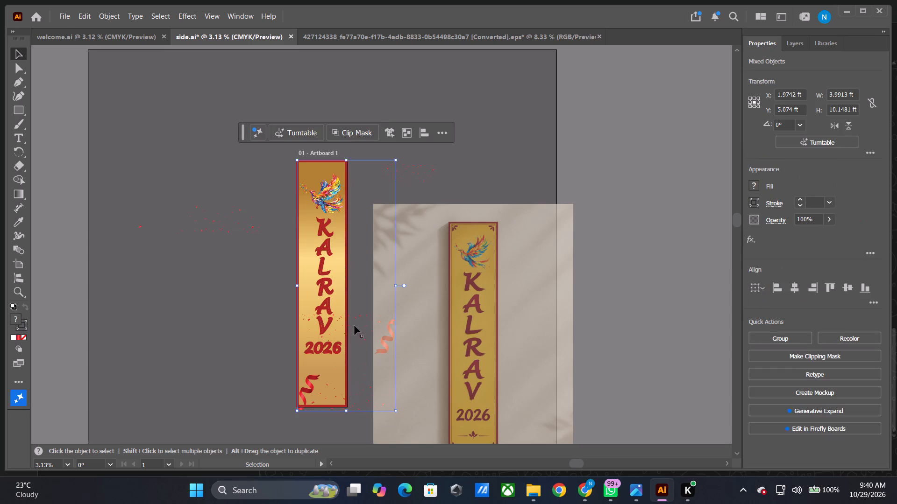
pyautogui.moveTo(320, 194); pyautogui.dragTo(285, 193)
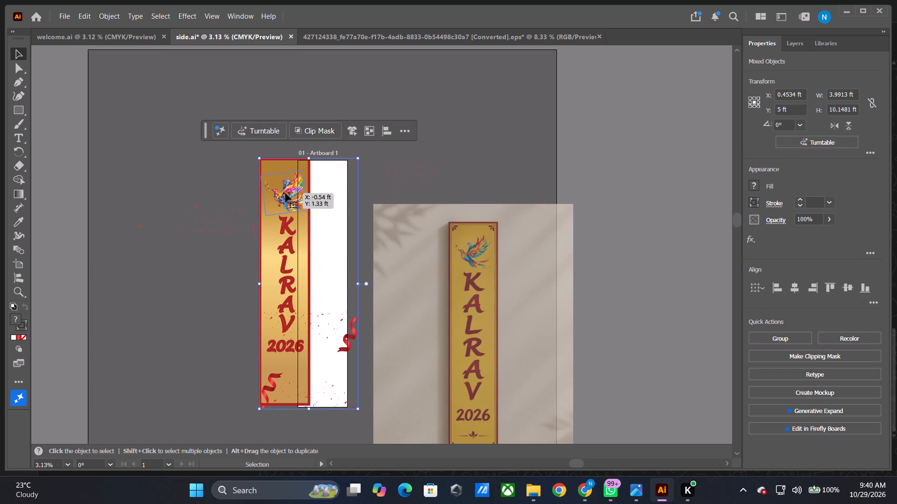
pyautogui.press('Delete')
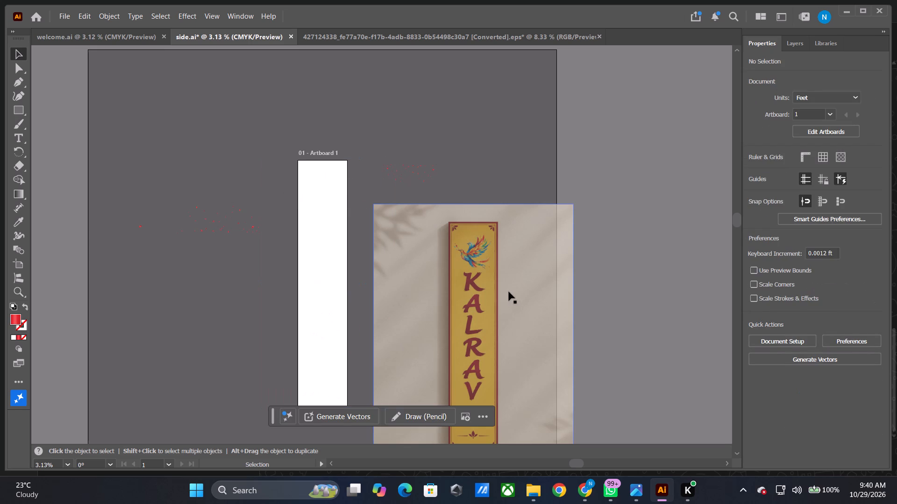
# Centre the mockup image over the empty artboard and scale it proportionally to about 8.71 by 11.62 ft.
pyautogui.moveTo(504, 290); pyautogui.dragTo(352, 242)
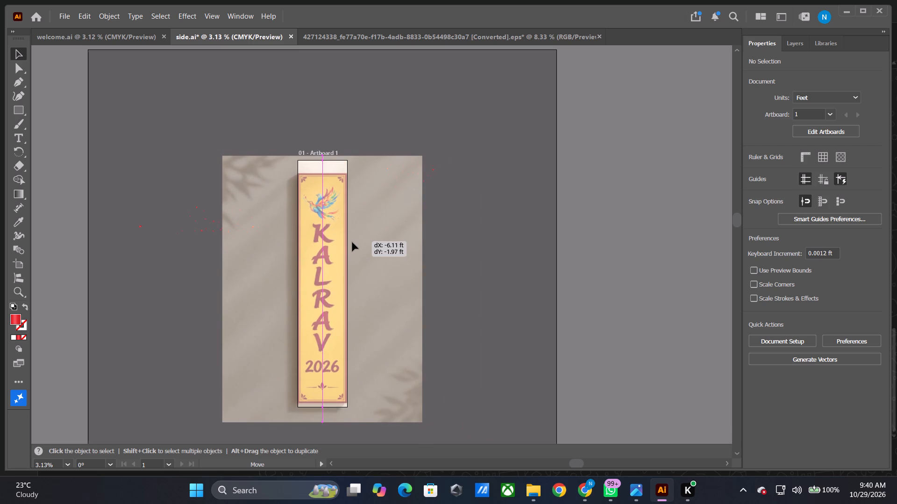
pyautogui.moveTo(352, 242); pyautogui.dragTo(354, 247)
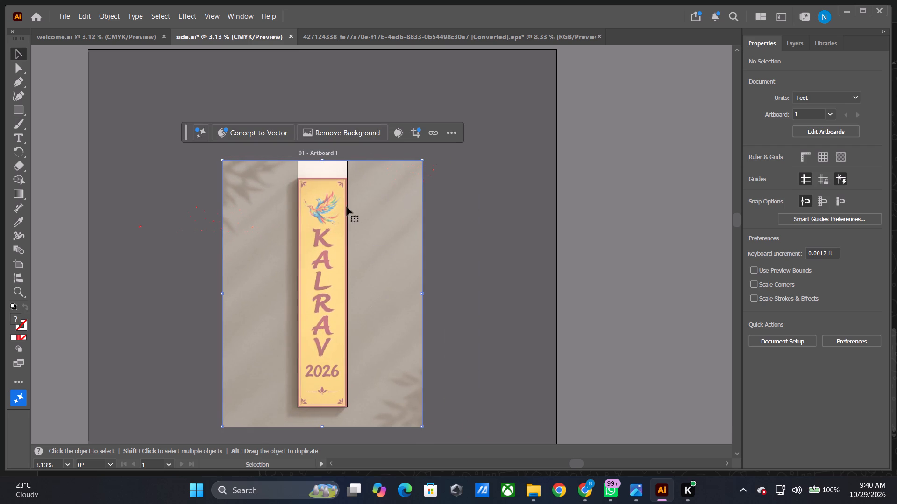
pyautogui.keyDown('shift'); pyautogui.moveTo(322, 158); pyautogui.dragTo(321, 151); pyautogui.keyUp('shift')
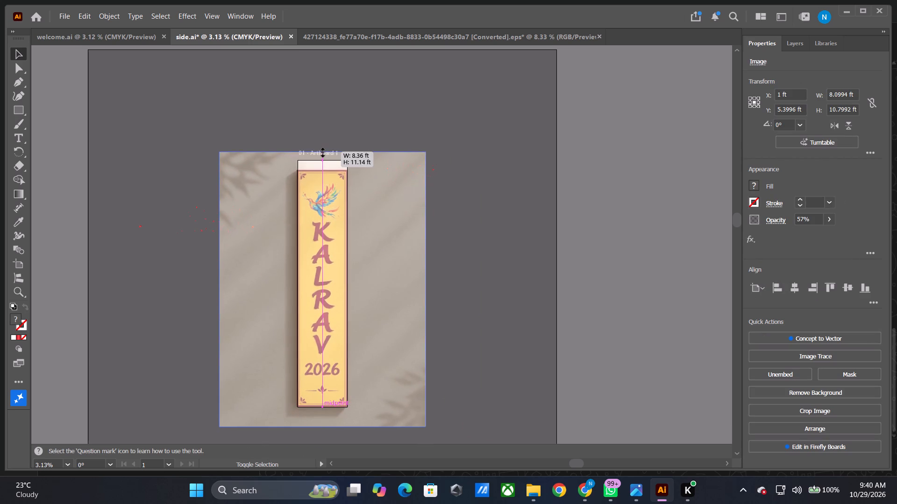
pyautogui.keyDown('shift'); pyautogui.moveTo(321, 151); pyautogui.dragTo(321, 140); pyautogui.keyUp('shift')
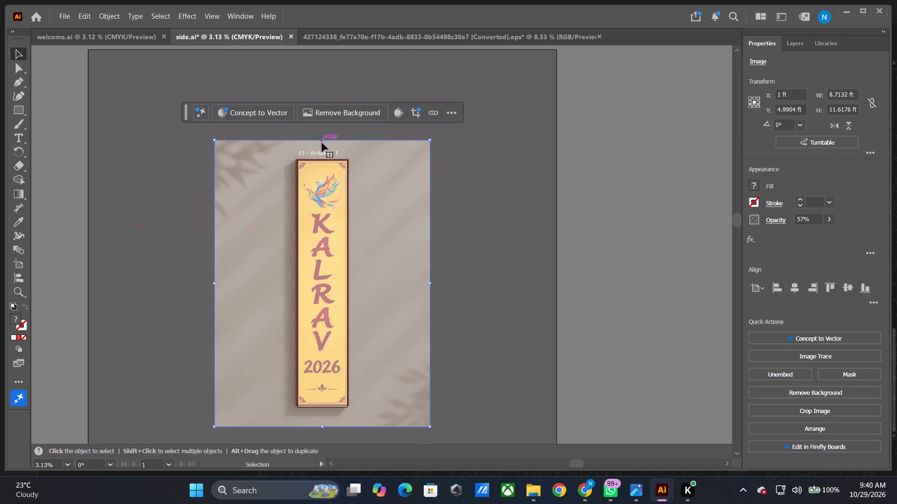
# Fine-tune the mockup image's edges to about 8.27 by 11.67 ft so its banner fits the artboard outline.
pyautogui.click(430, 281)
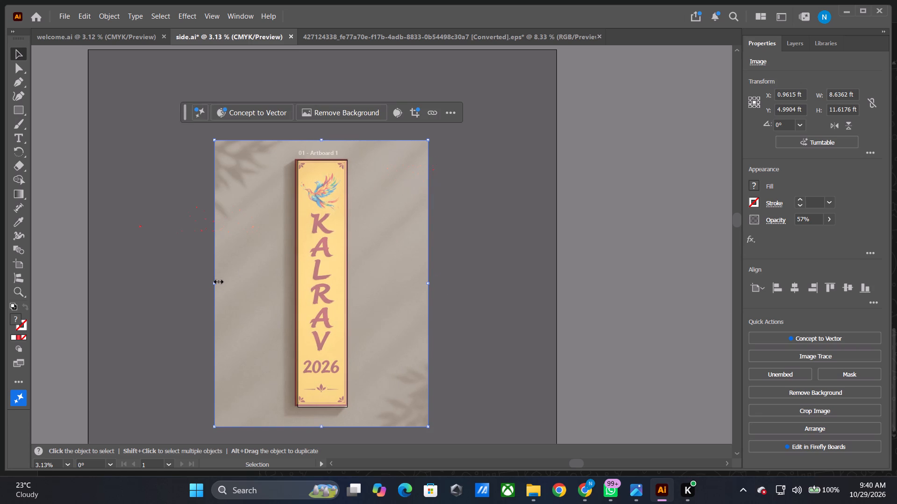
pyautogui.moveTo(215, 282); pyautogui.dragTo(220, 282)
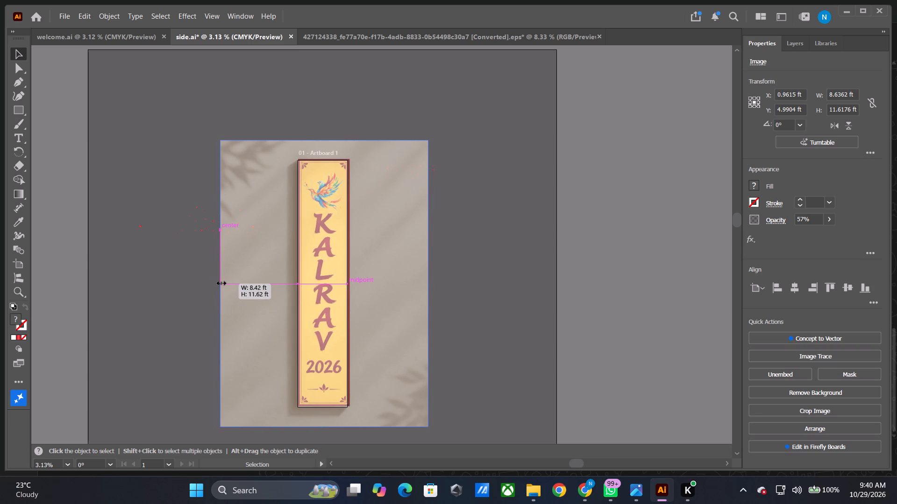
pyautogui.moveTo(220, 282); pyautogui.dragTo(221, 282)
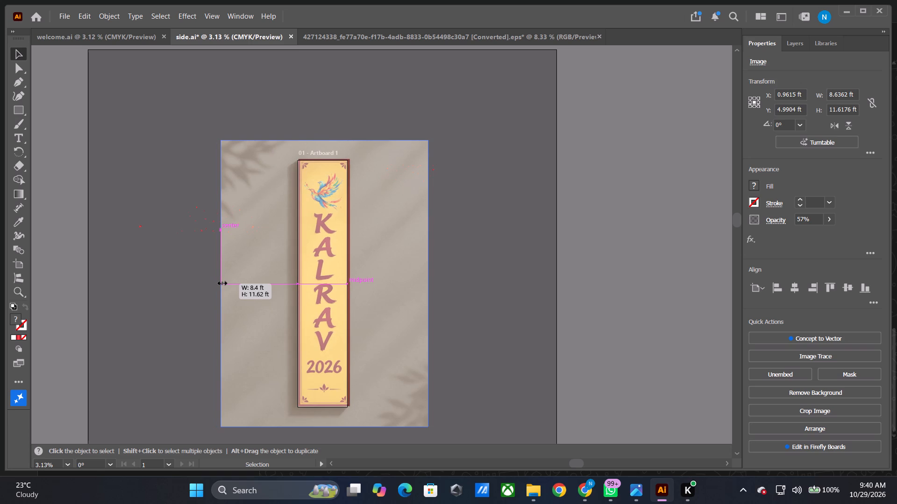
pyautogui.moveTo(221, 282); pyautogui.dragTo(220, 281)
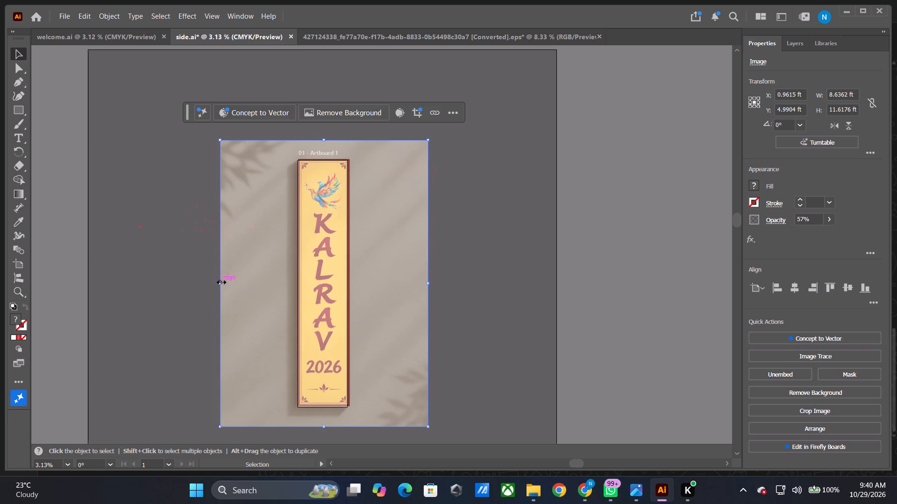
pyautogui.click(324, 426)
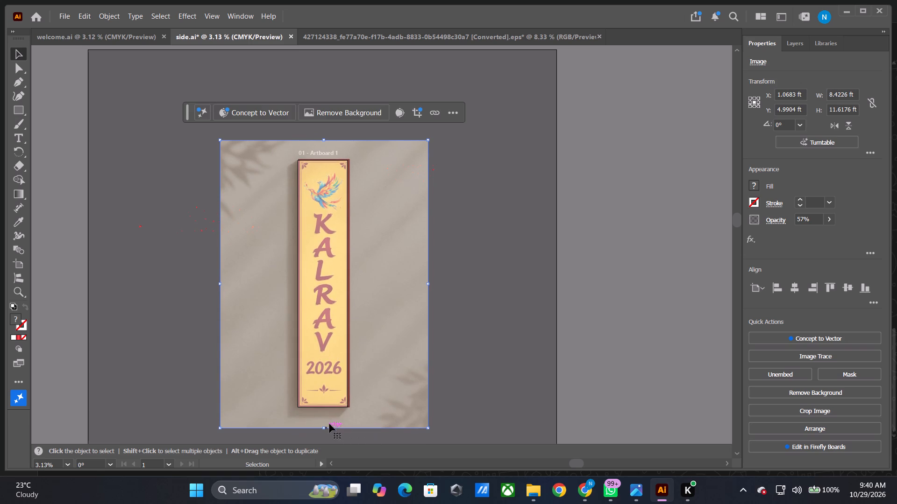
pyautogui.keyDown('alt'); pyautogui.keyDown('shift'); pyautogui.scroll(1, 351, 397); pyautogui.keyUp('shift'); pyautogui.keyUp('alt')
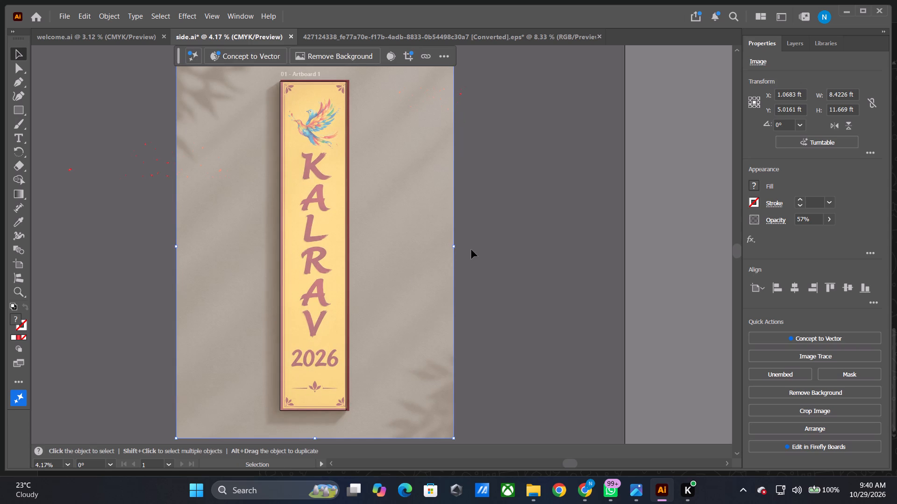
pyautogui.moveTo(455, 245); pyautogui.dragTo(451, 245)
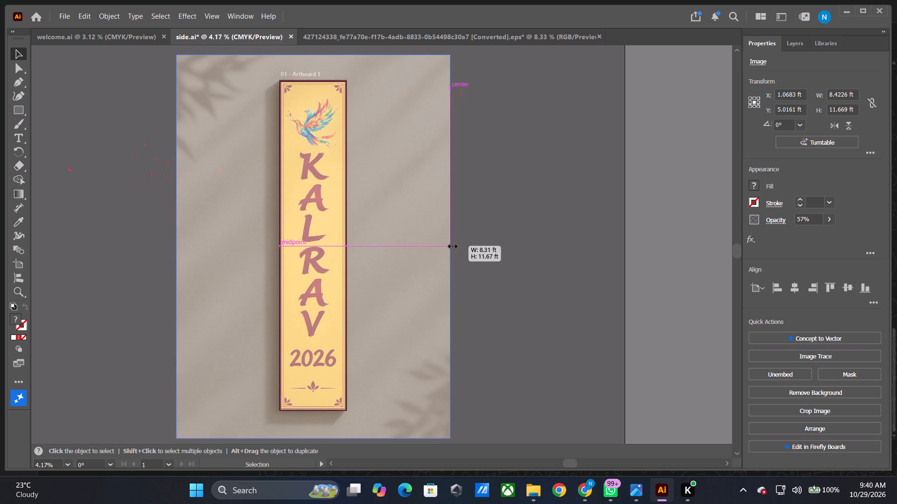
pyautogui.moveTo(451, 245); pyautogui.dragTo(448, 247)
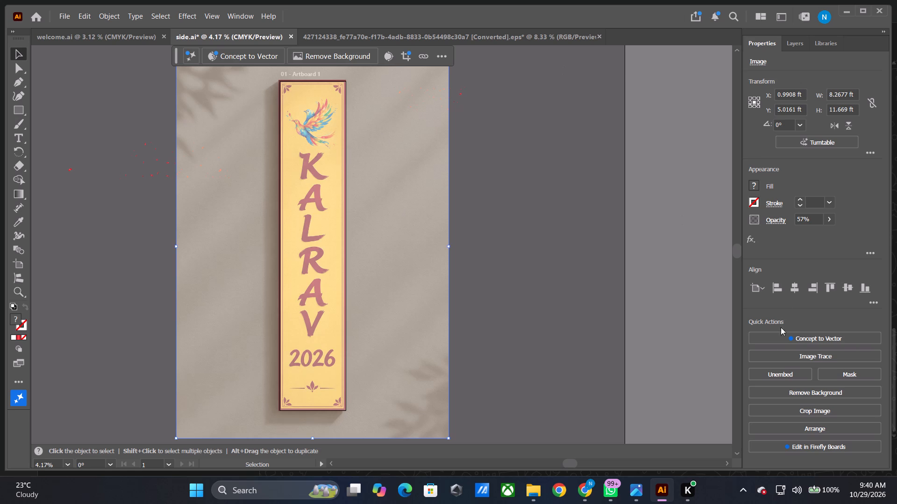
# Restore the mockup image's opacity to 100% and deselect it.
pyautogui.click(828, 217)
pyautogui.moveTo(814, 237); pyautogui.dragTo(846, 237)
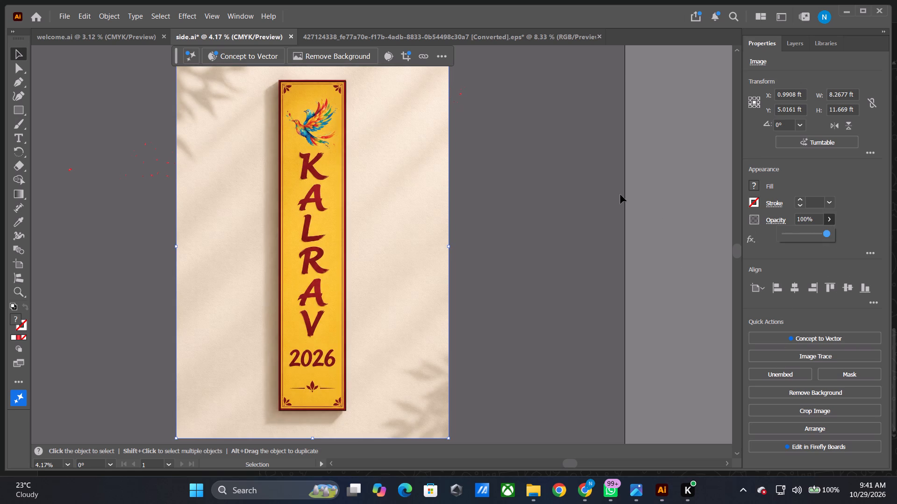
pyautogui.click(548, 190)
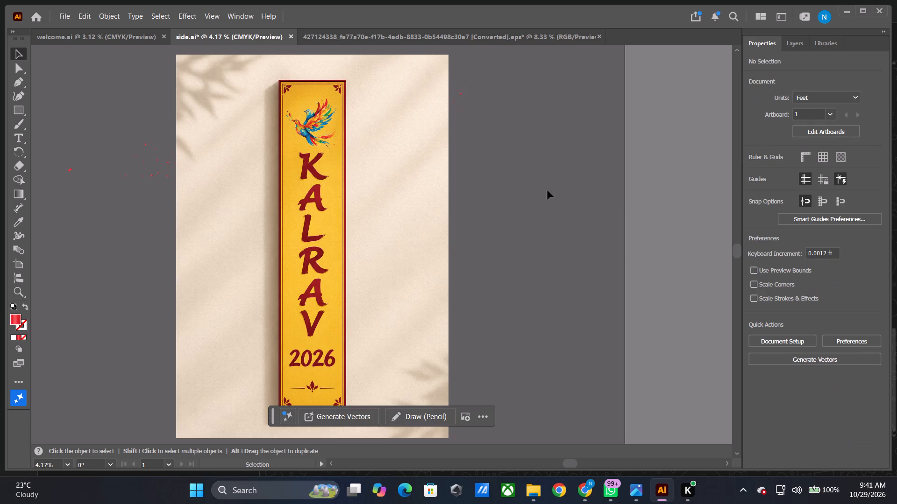
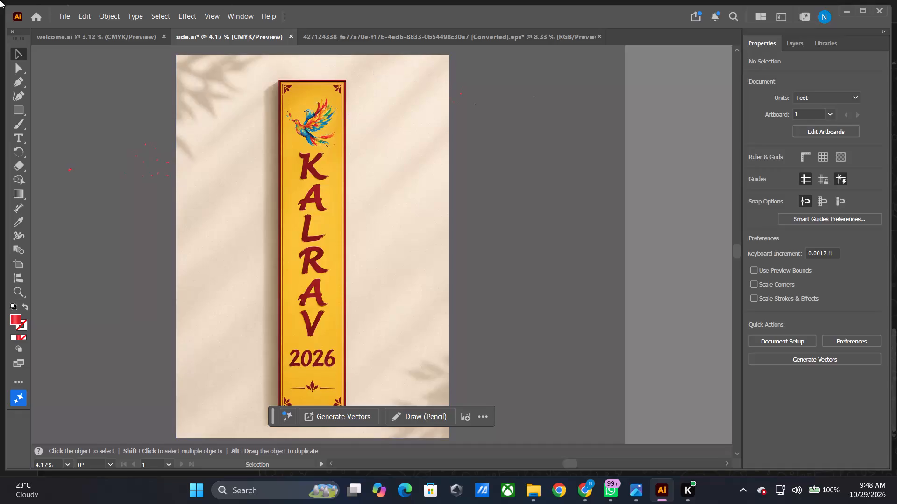
# Save the side banner document as a new Adobe Illustrator file named side2 in the kalrav gate folder.
pyautogui.click(64, 16)
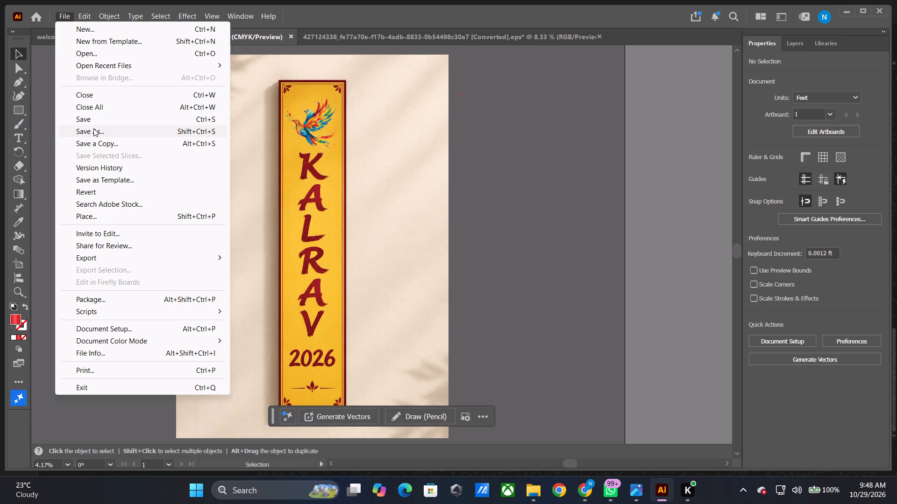
pyautogui.click(93, 128)
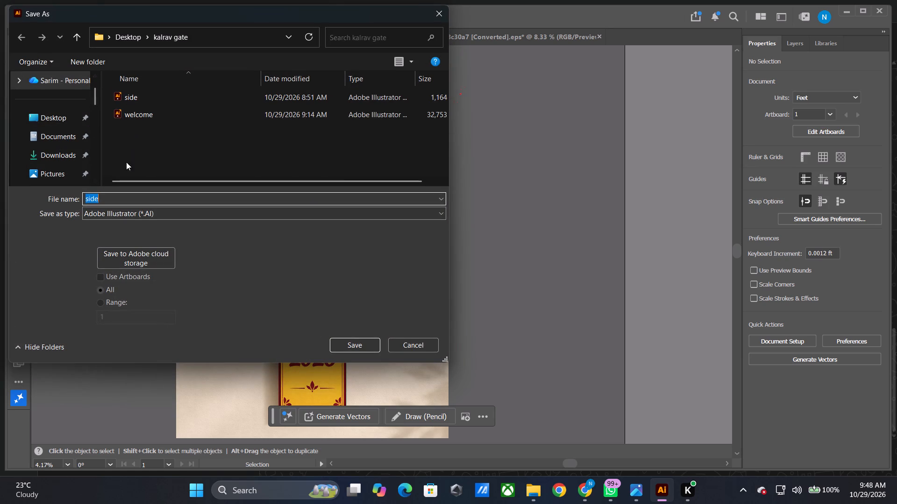
pyautogui.doubleClick(112, 198)
pyautogui.click(112, 198)
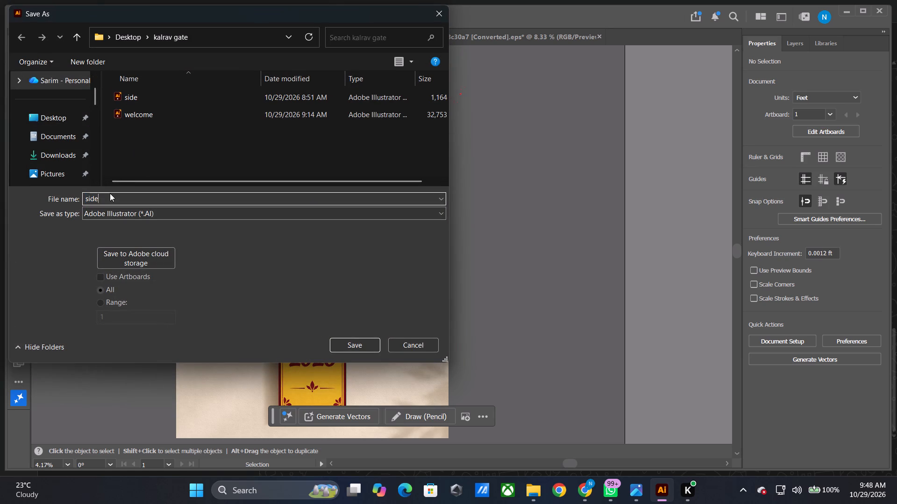
pyautogui.press('2')
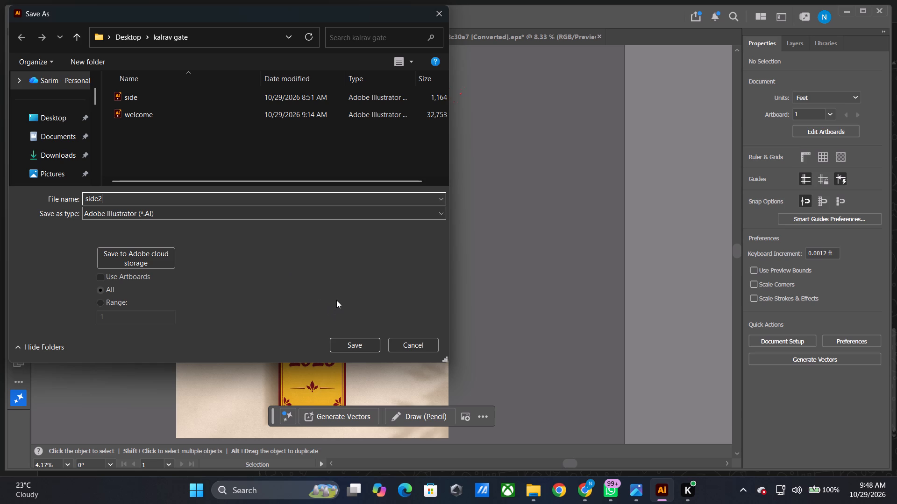
pyautogui.click(349, 345)
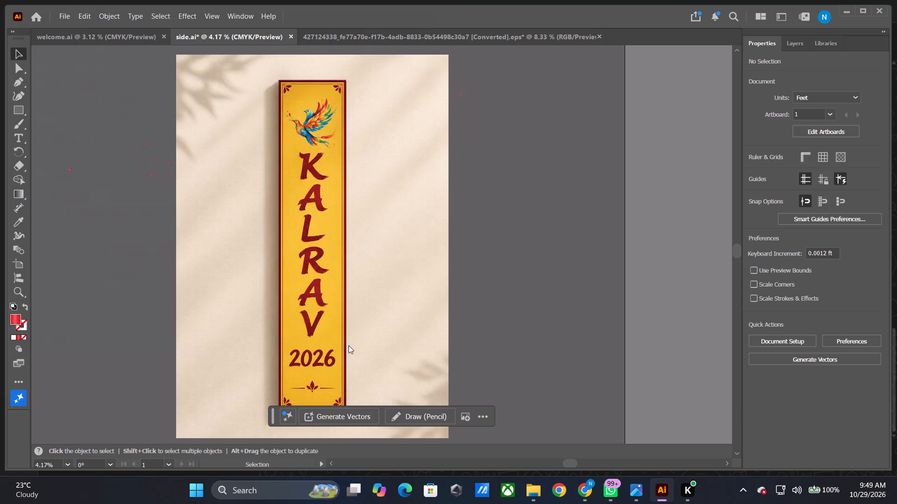
pyautogui.click(495, 421)
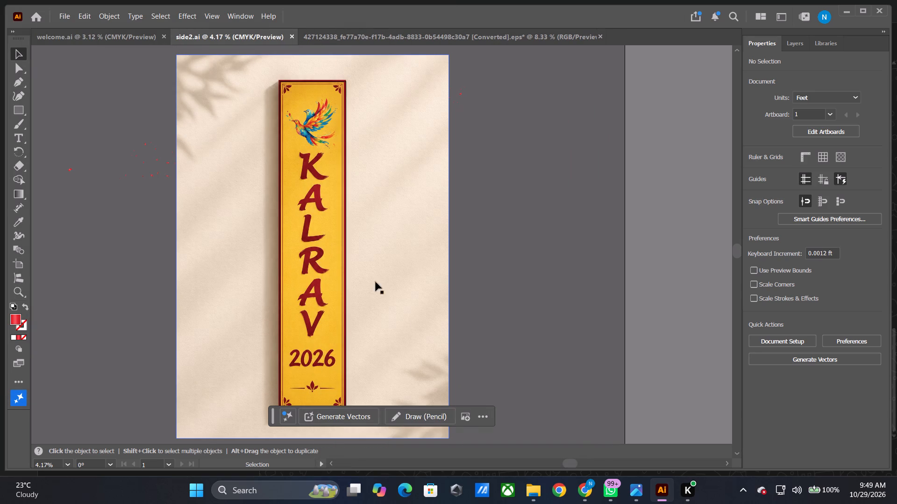
# Move the mockup image off the artboard into the empty space beside it, at about X 9.63 ft, Y 5.74 ft.
pyautogui.click(386, 130)
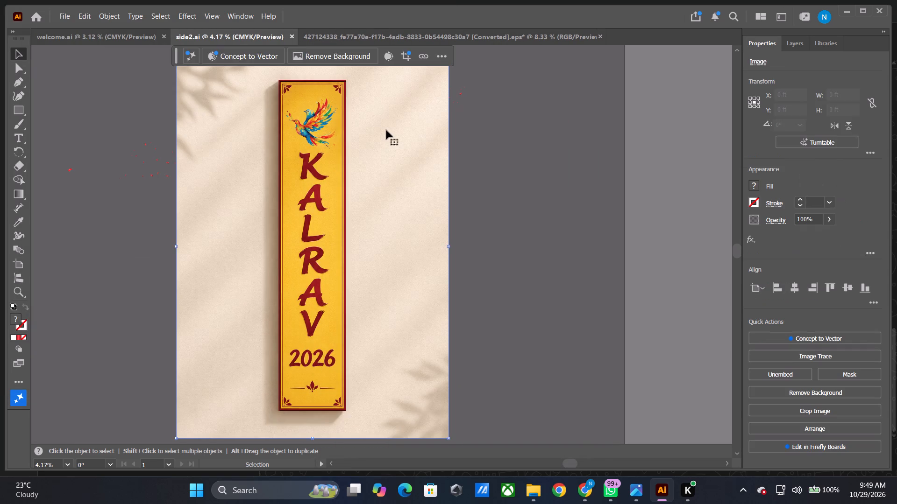
pyautogui.moveTo(385, 131); pyautogui.dragTo(670, 154)
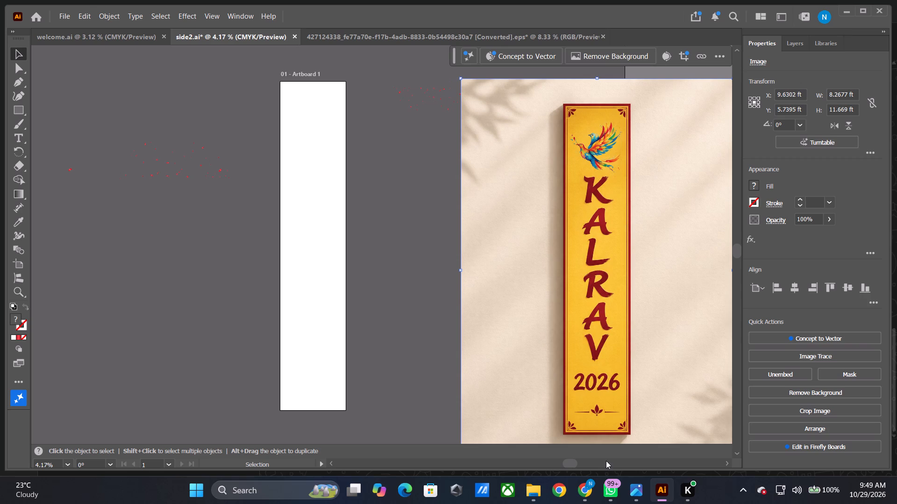